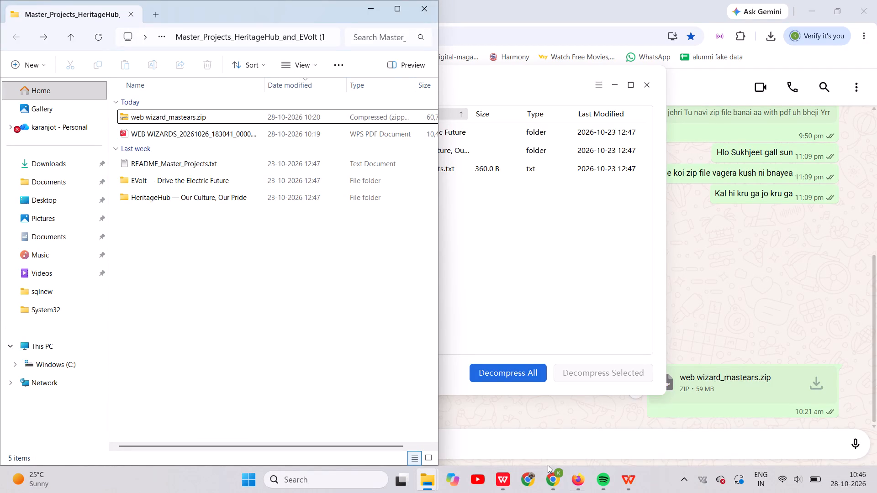
Search the computer's apps for "canva" and launch Canva.
left_click(246, 483)
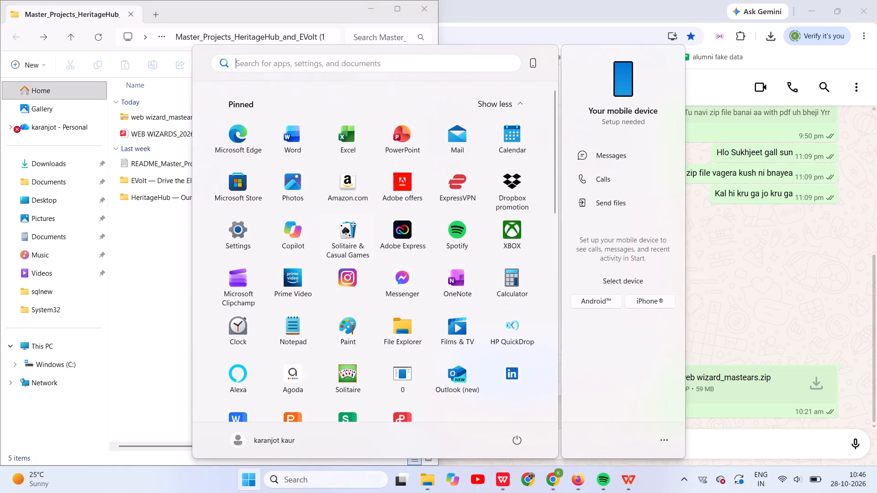
left_click(328, 58)
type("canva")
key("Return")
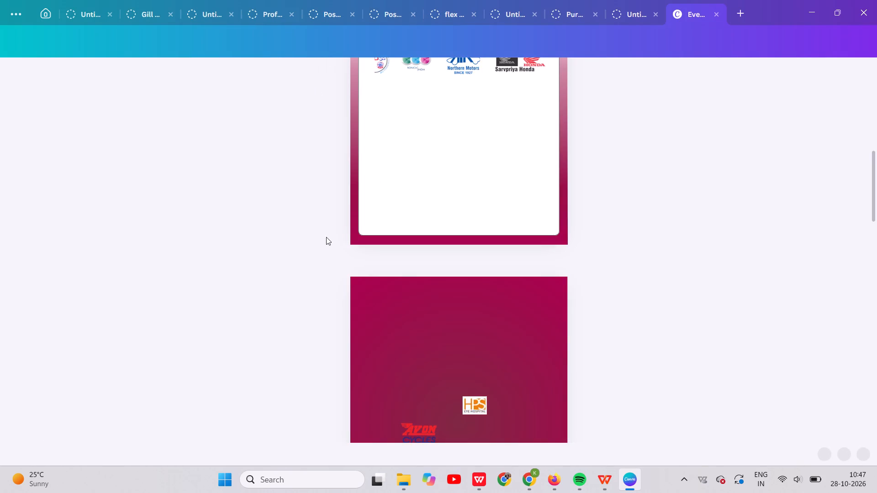
Shrink the college name and address heading on page 6 so it clears the club logo.
scroll(312, 234, "down", 3)
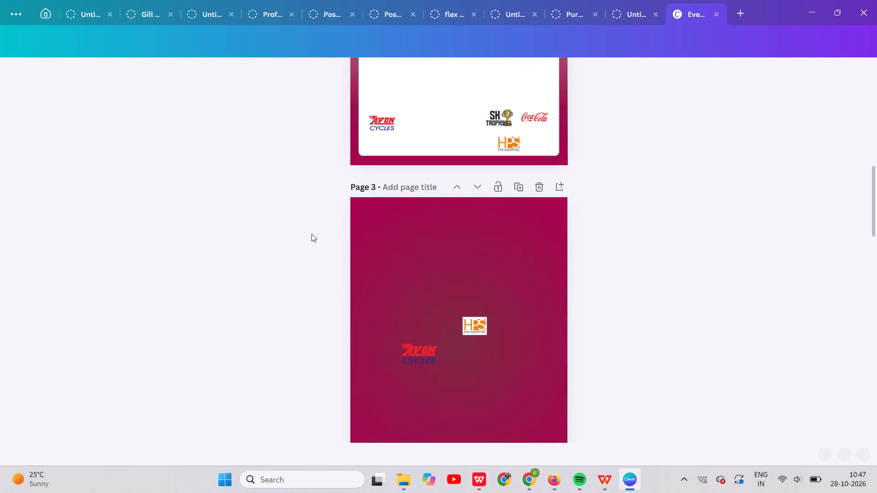
scroll(312, 234, "down", 10)
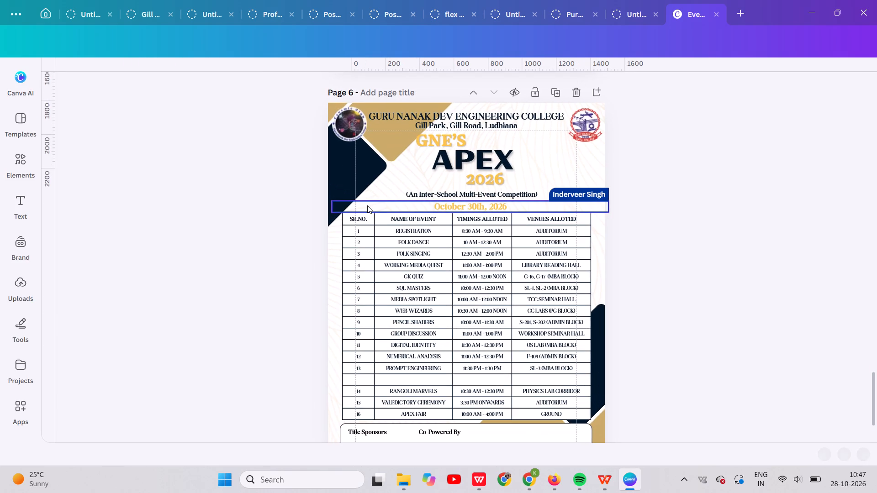
scroll(367, 205, "up", 1)
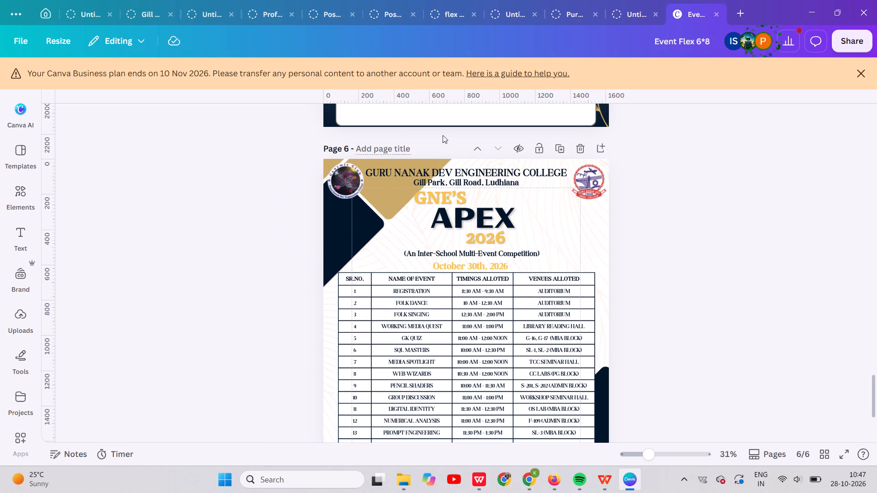
left_click(442, 178)
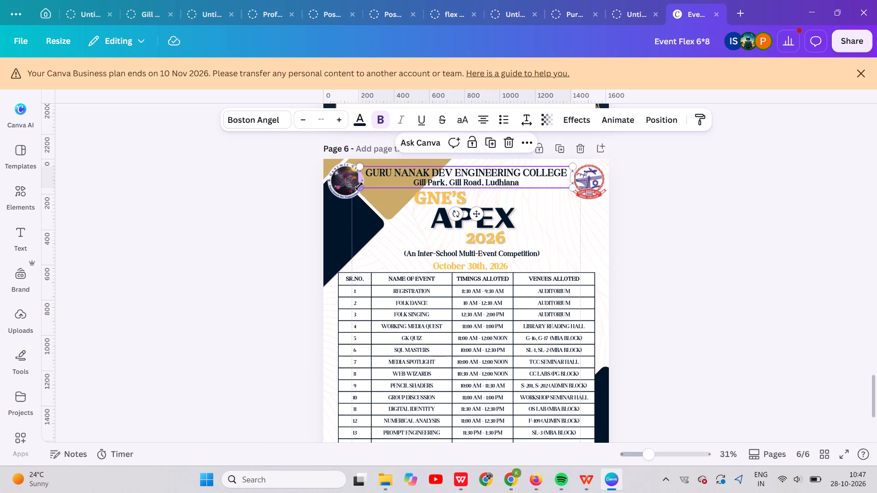
left_click_drag(359, 186, 382, 183)
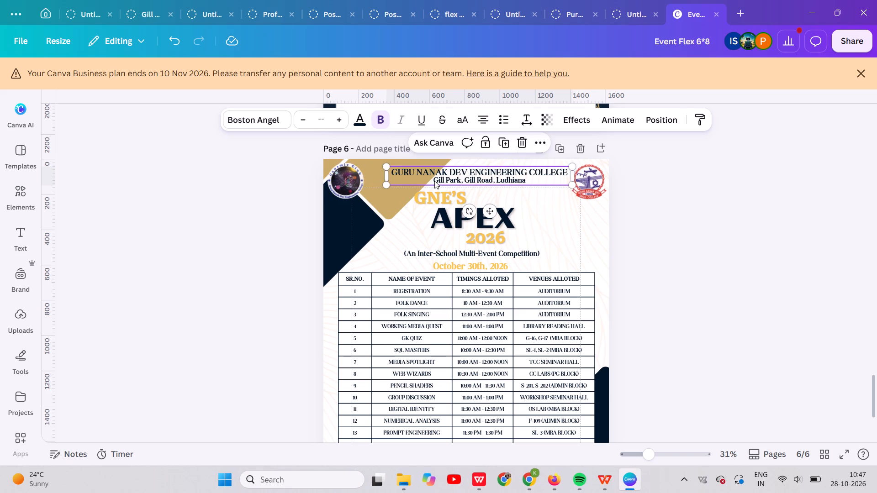
Align the college name and address heading to the horizontal centre of the page.
right_click(444, 177)
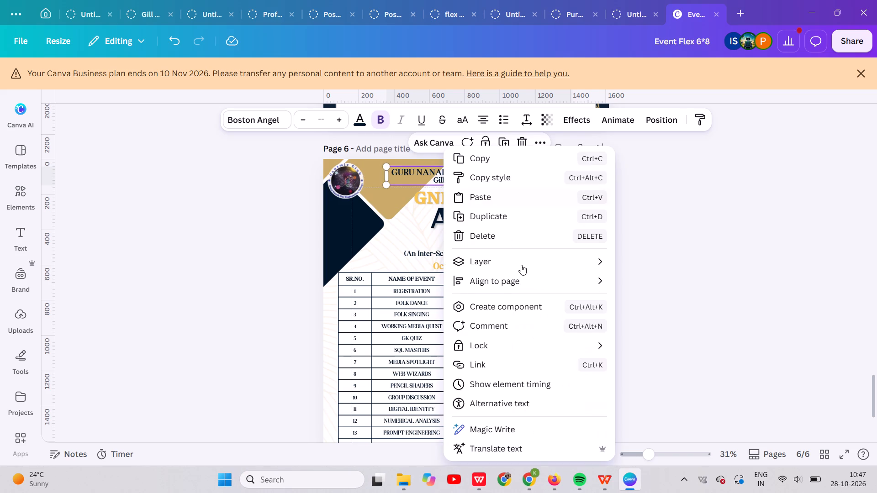
left_click_drag(519, 284, 633, 303)
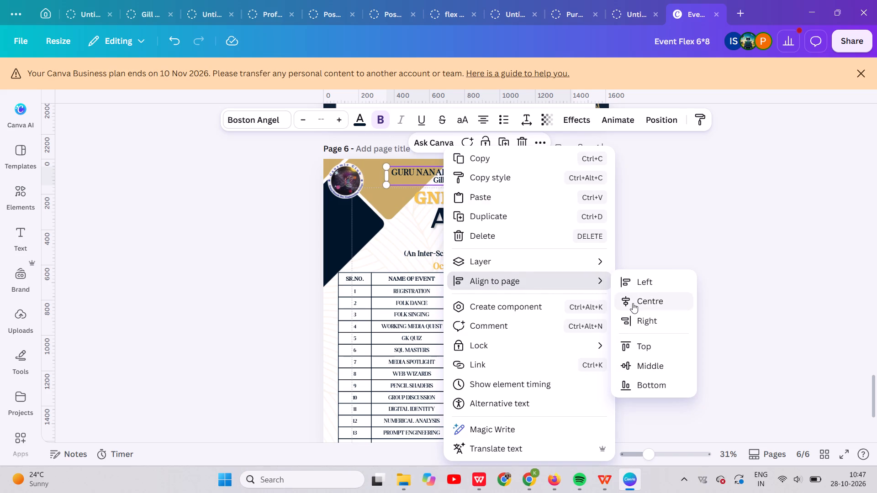
left_click(633, 303)
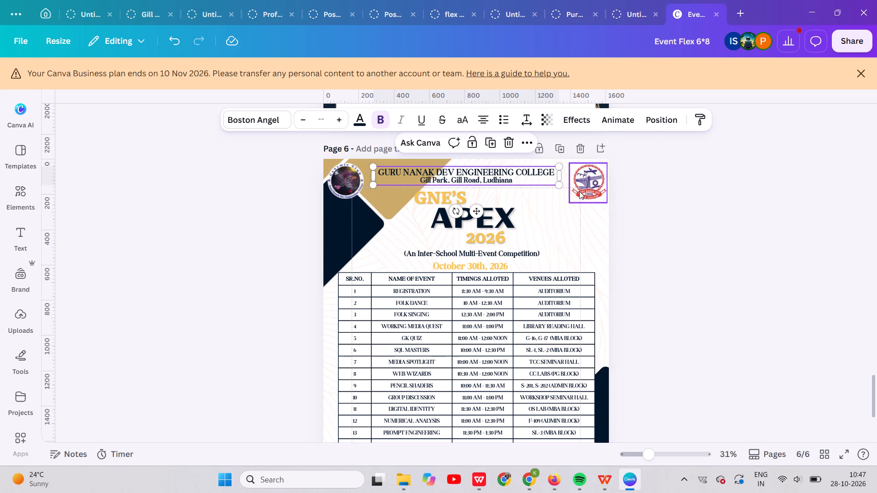
Nudge the engineering college crest inward from the page's right edge, toward the heading.
left_click(579, 191)
key("Left")
key("Left")
key("Left")
key("Left")
key("Left")
key("Left")
key("Left")
key("Left")
key("Left")
key("Left")
key("Left")
key("Left")
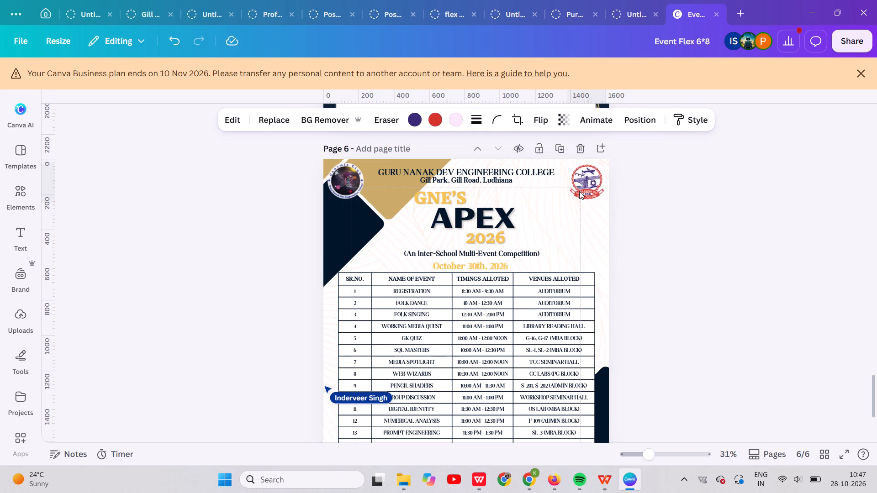
key("Left")
key("Left")
key("Left")
key("Left")
key("Left")
key("Left")
key("Left")
key("Left")
key("Left")
key("Left")
key("Left")
key("Left")
key("Left")
key("Left")
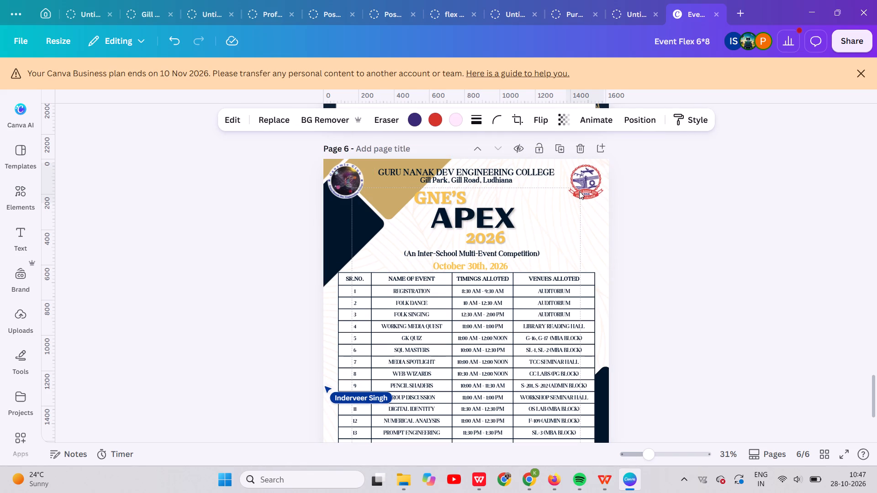
key("Left")
key("Left")
key("Left")
key("Left")
key("Left")
key("Left")
key("Left")
key("Left")
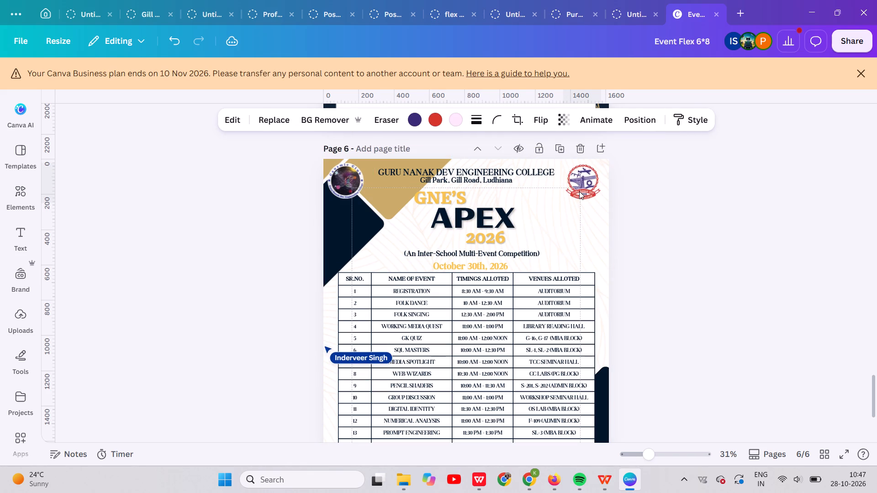
Nudge the Causmic Club logo inward toward the heading so both logos sit at about equal gaps from it.
left_click(346, 170)
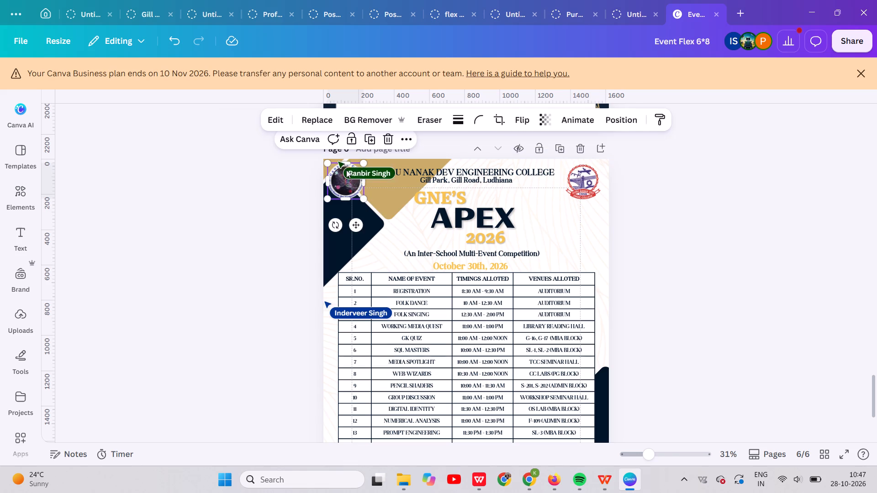
key("Right")
key("Right")
key("Right")
key("Right")
key("Right")
key("Right")
key("Right")
key("Right")
key("Right")
key("Right")
key("Right")
key("Right")
key("Right")
key("Right")
key("Right")
key("Right")
key("Right")
key("Right")
key("Right")
key("Right")
key("Right")
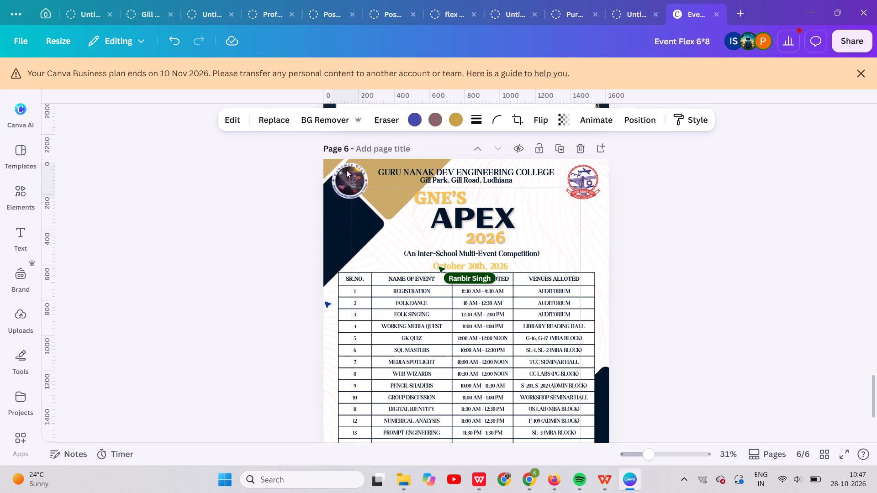
key("Right")
key("Right")
key("Right")
key("Right")
key("Right")
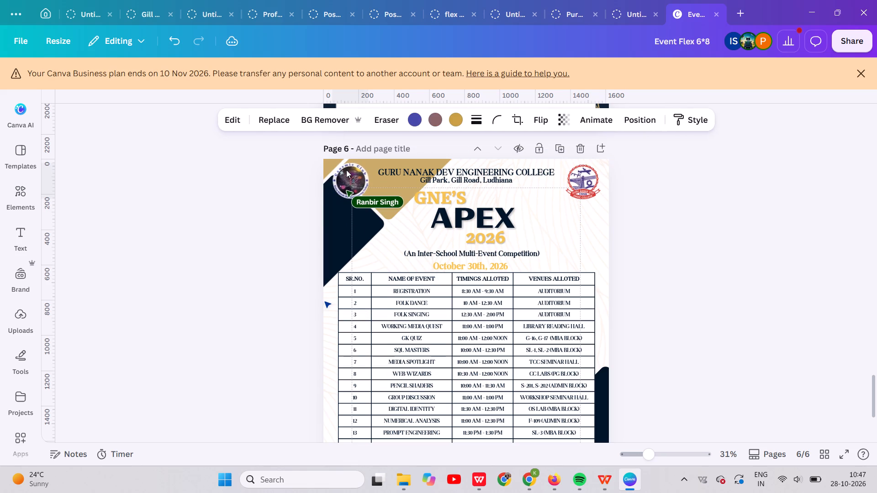
key("Right")
key("Right")
key("Right")
key("Right")
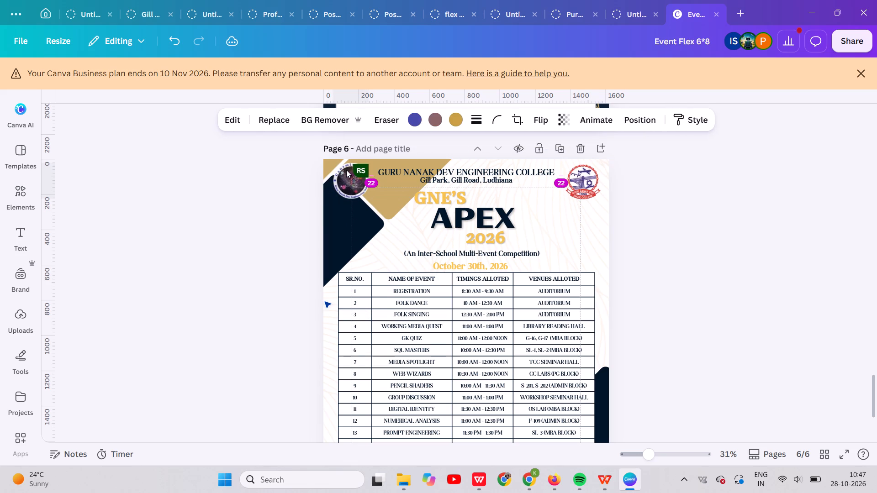
key("Right")
key("Right")
key("Right")
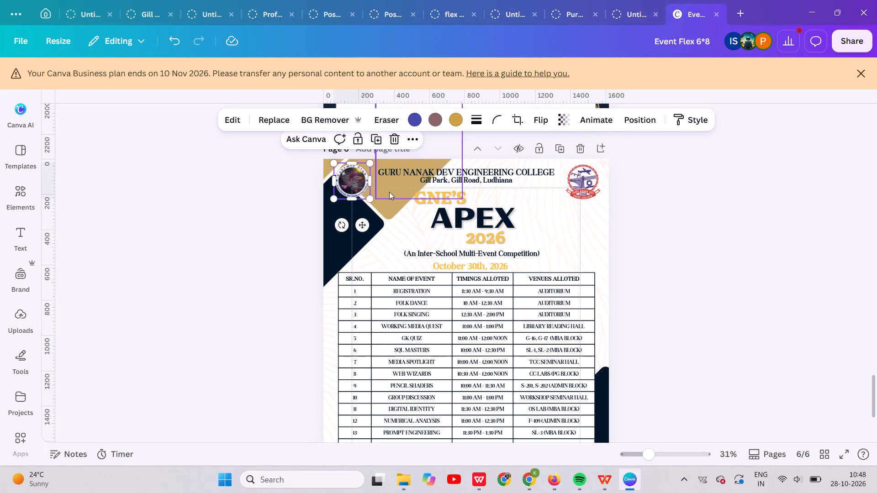
Adjust the Causmic Club logo's glow shadow to blur amount 0 and intensity 100.
scroll(418, 224, "down", 1)
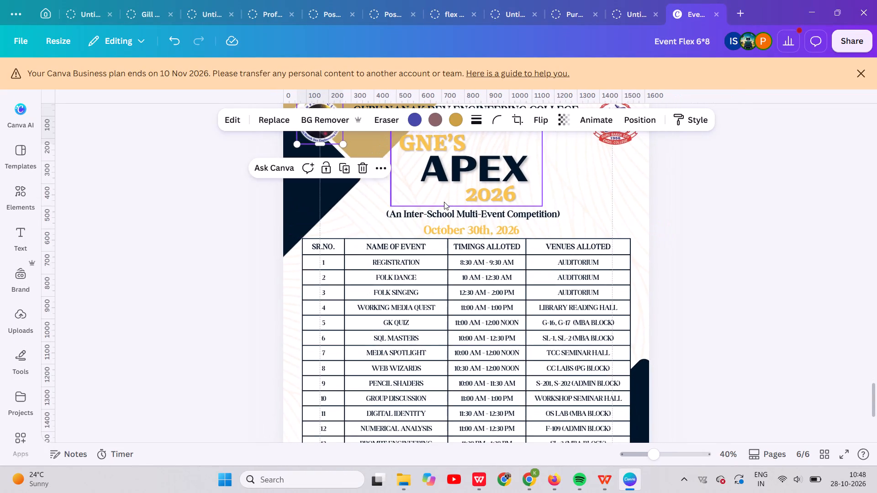
scroll(444, 202, "up", 1)
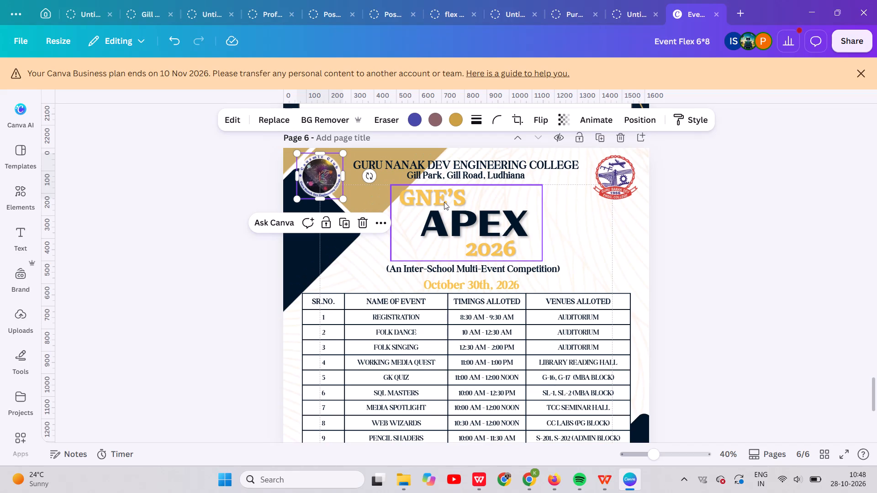
left_click(227, 118)
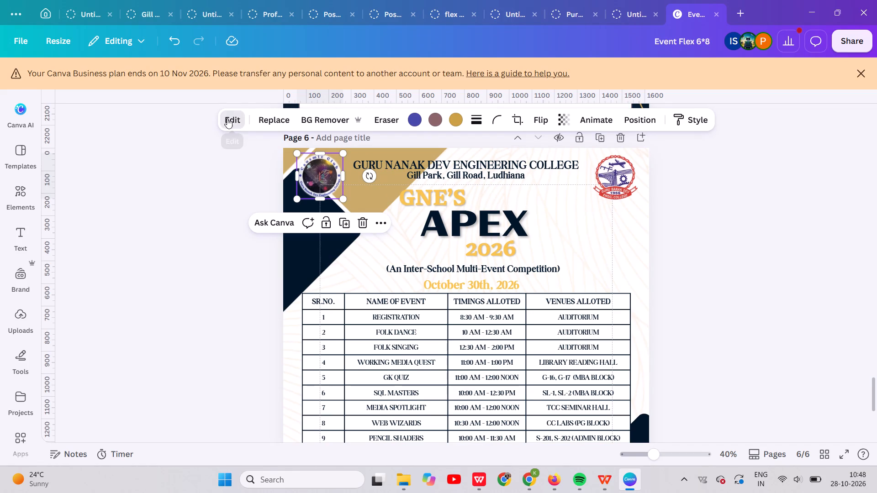
scroll(202, 276, "down", 5)
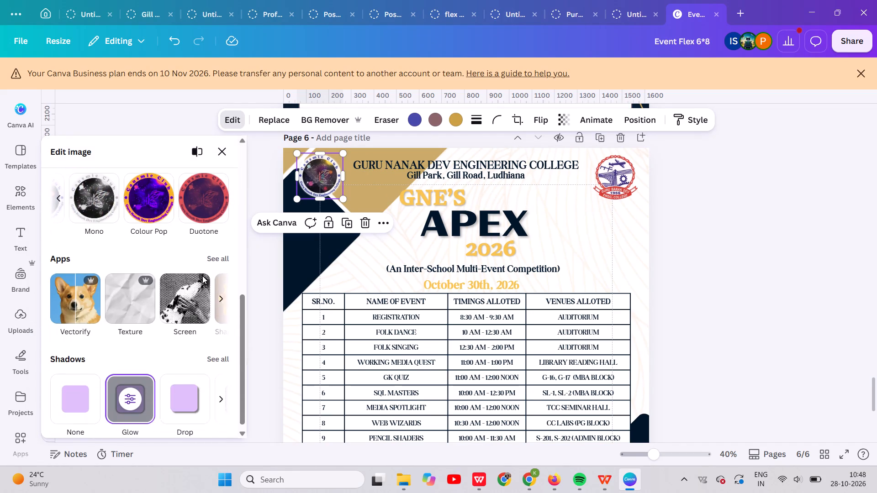
scroll(202, 276, "up", 1)
scroll(153, 347, "down", 4)
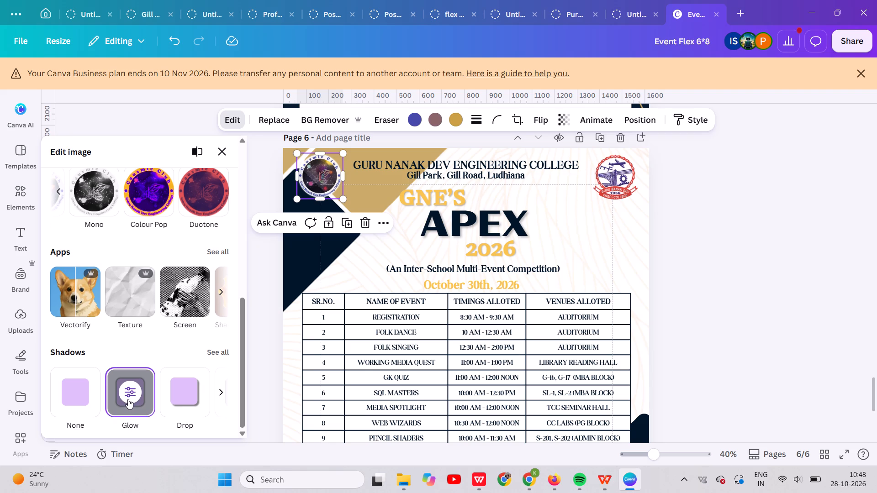
left_click(128, 399)
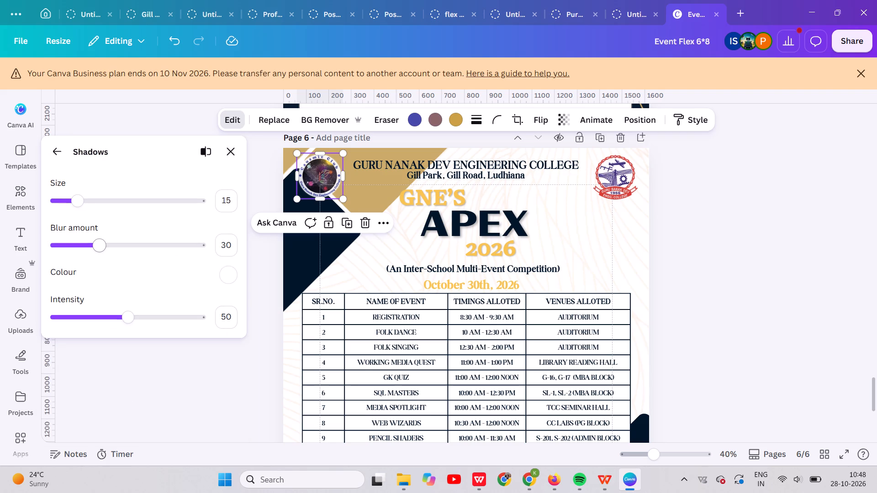
left_click_drag(103, 250, 71, 248)
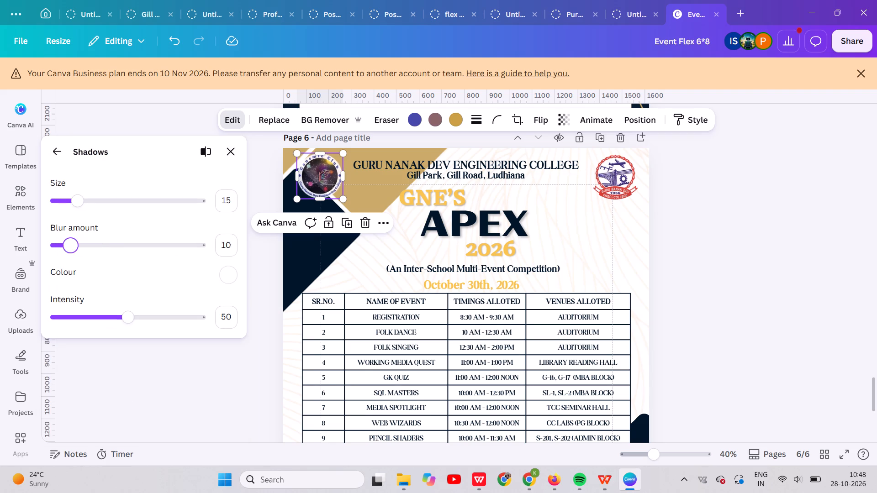
left_click_drag(71, 248, 54, 244)
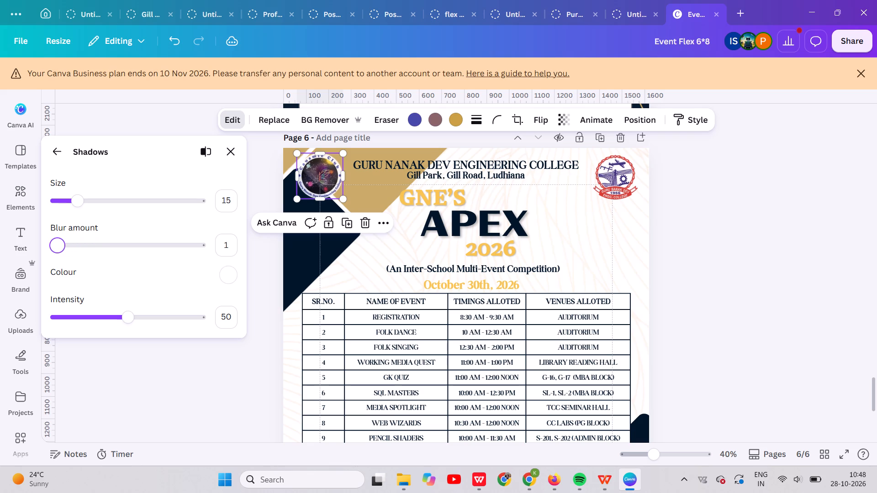
left_click_drag(54, 244, 48, 243)
left_click_drag(132, 316, 144, 293)
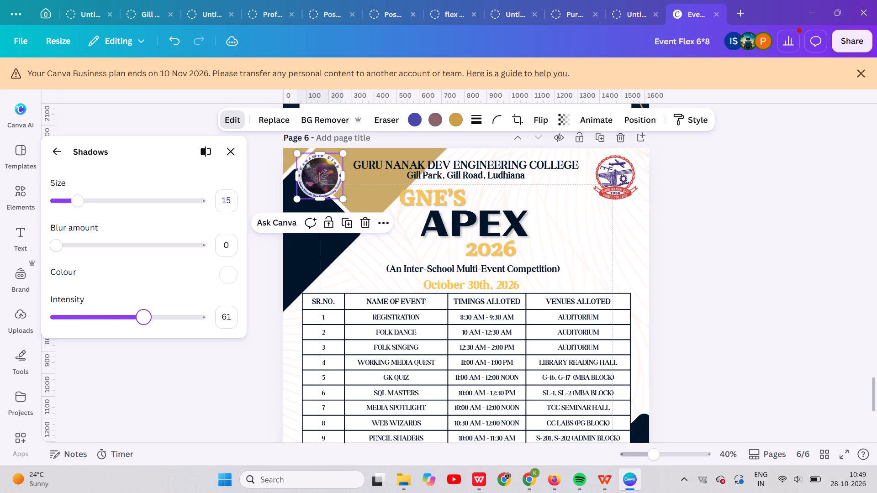
left_click_drag(144, 293, 304, 292)
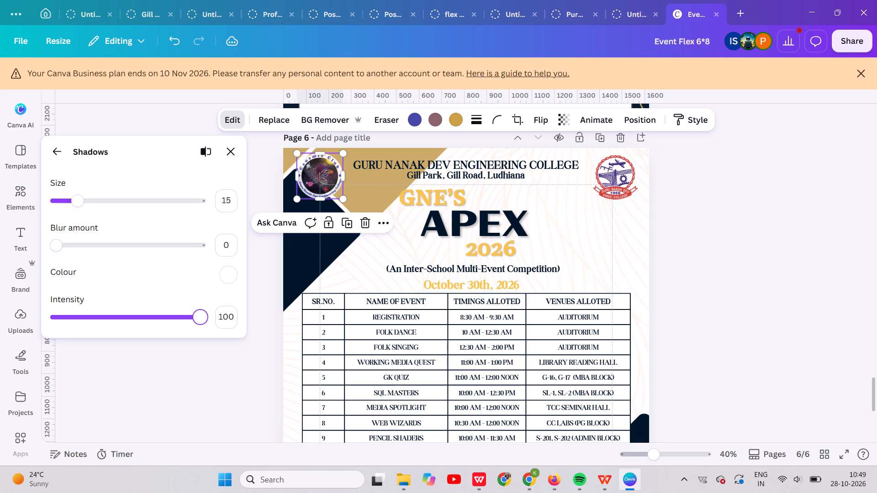
left_click_drag(304, 292, 287, 292)
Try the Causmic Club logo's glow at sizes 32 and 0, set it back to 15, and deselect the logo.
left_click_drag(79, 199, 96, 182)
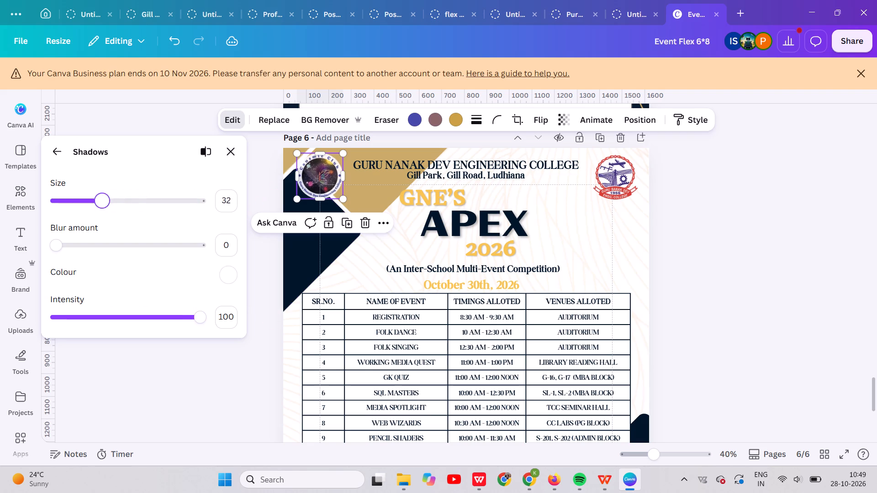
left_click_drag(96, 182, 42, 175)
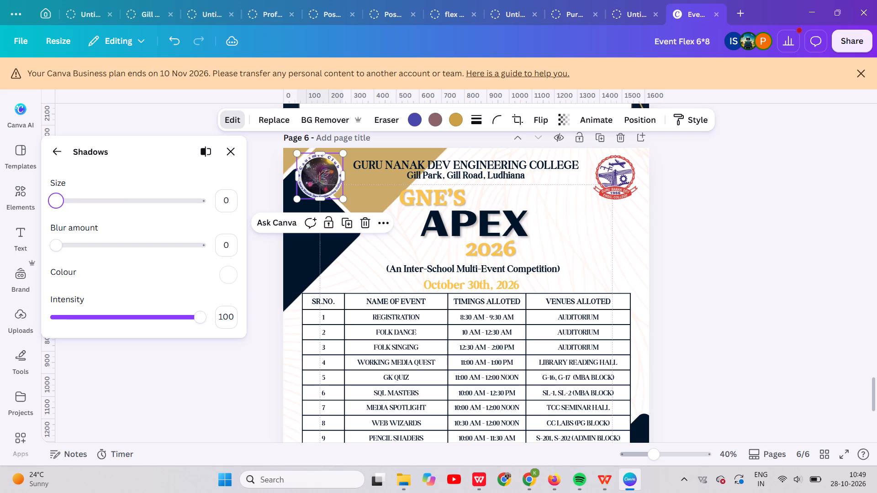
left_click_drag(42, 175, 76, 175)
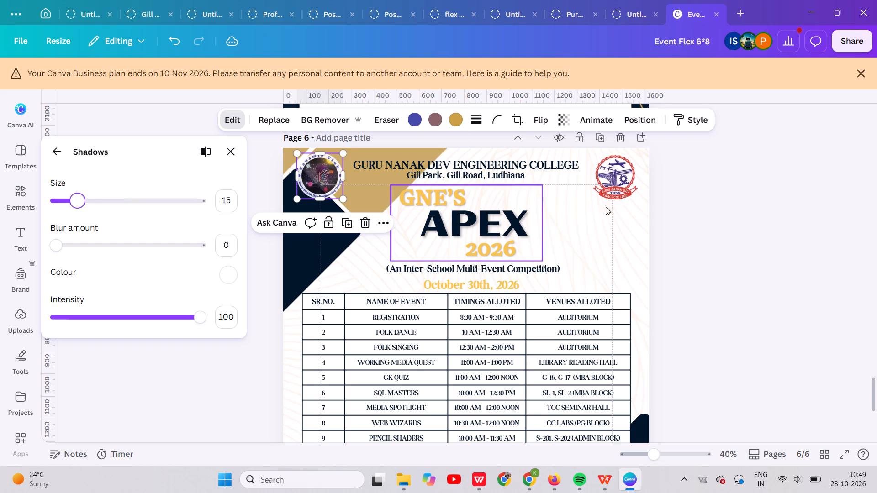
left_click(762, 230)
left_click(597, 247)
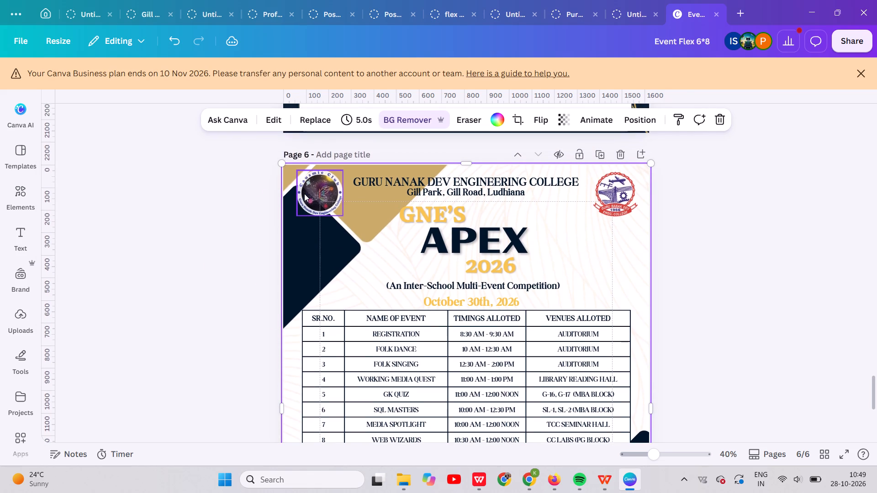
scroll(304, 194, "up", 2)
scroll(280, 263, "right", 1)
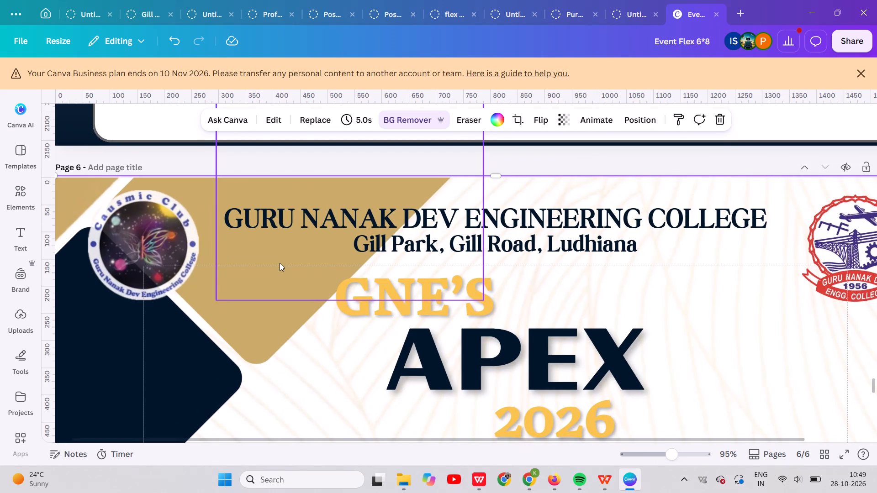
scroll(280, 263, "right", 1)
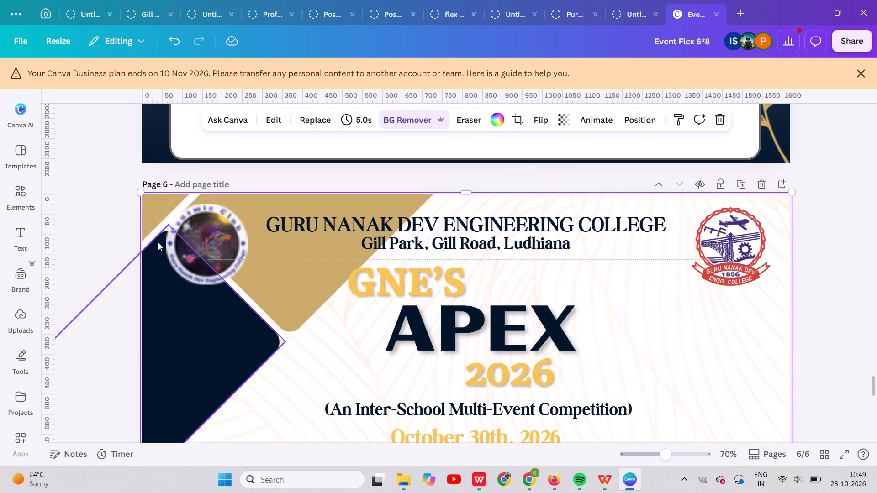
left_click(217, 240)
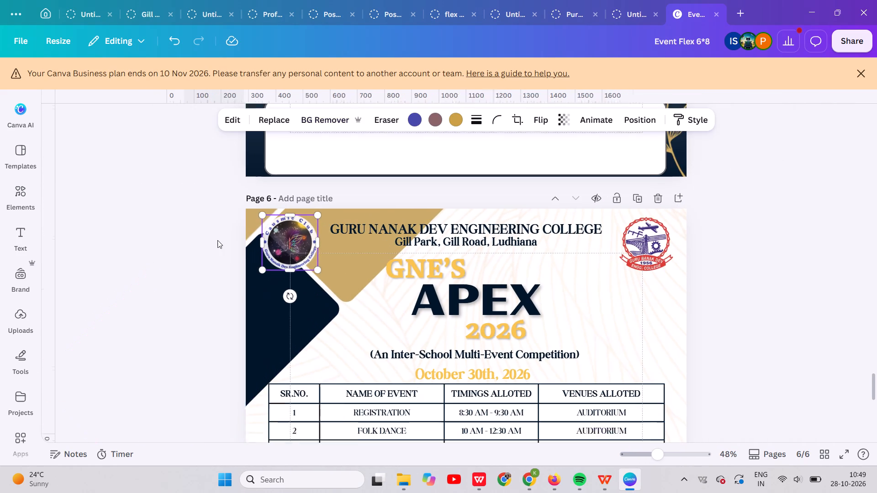
Find the round Causmic Club logo among the uploaded images and add a fresh copy of it to page 6.
left_click(14, 328)
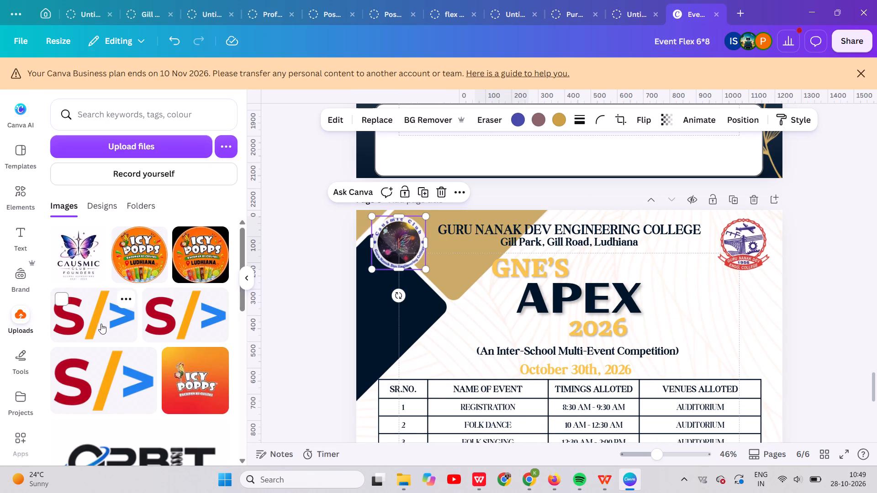
scroll(121, 352, "down", 5)
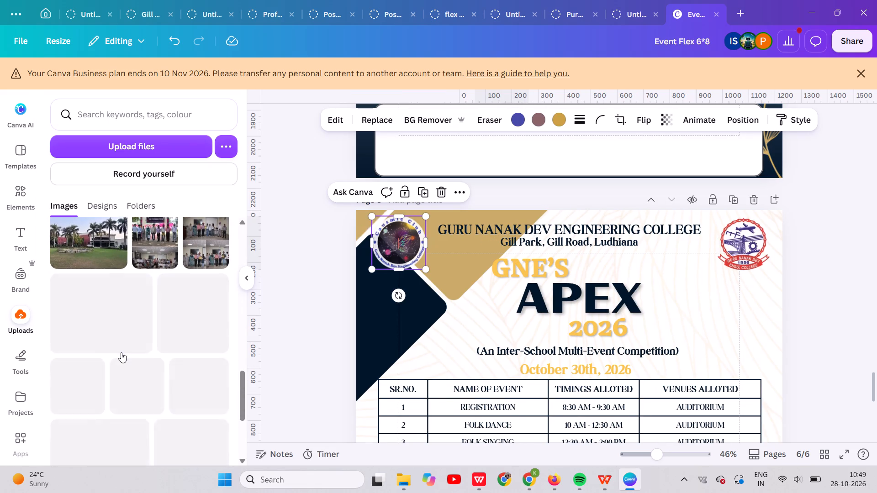
scroll(121, 352, "down", 5)
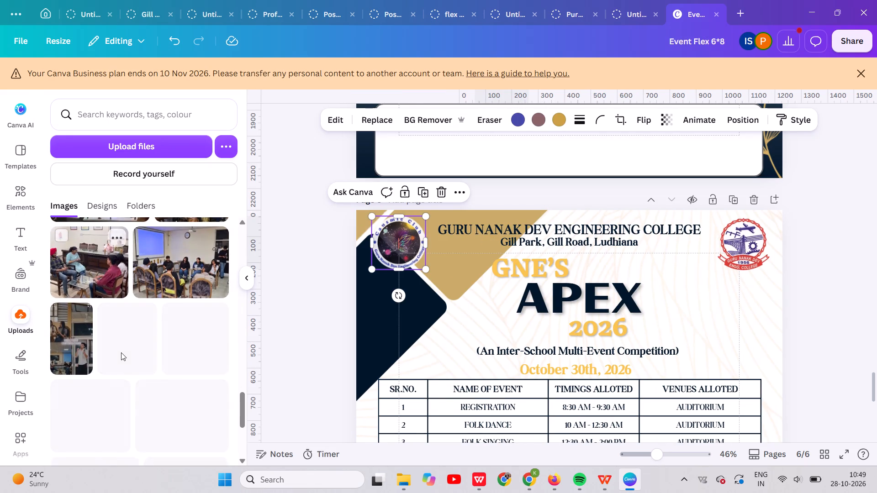
scroll(121, 352, "down", 3)
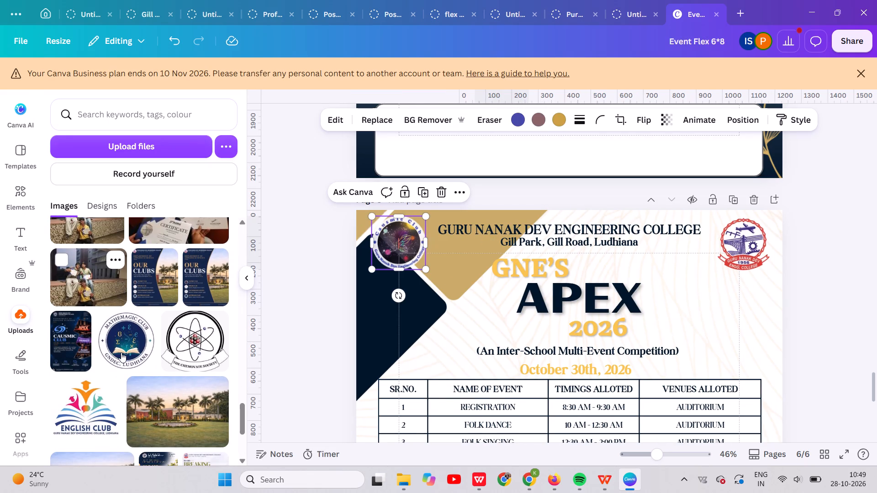
scroll(121, 352, "down", 3)
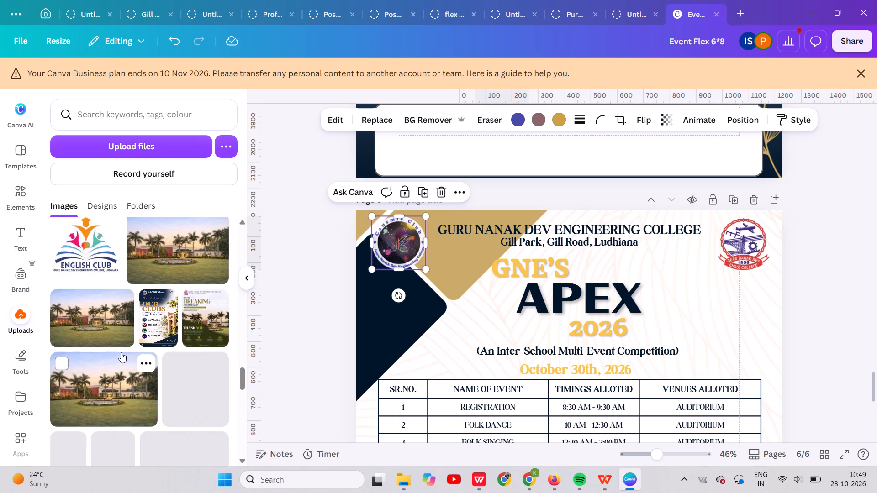
scroll(121, 352, "up", 6)
scroll(121, 352, "down", 2)
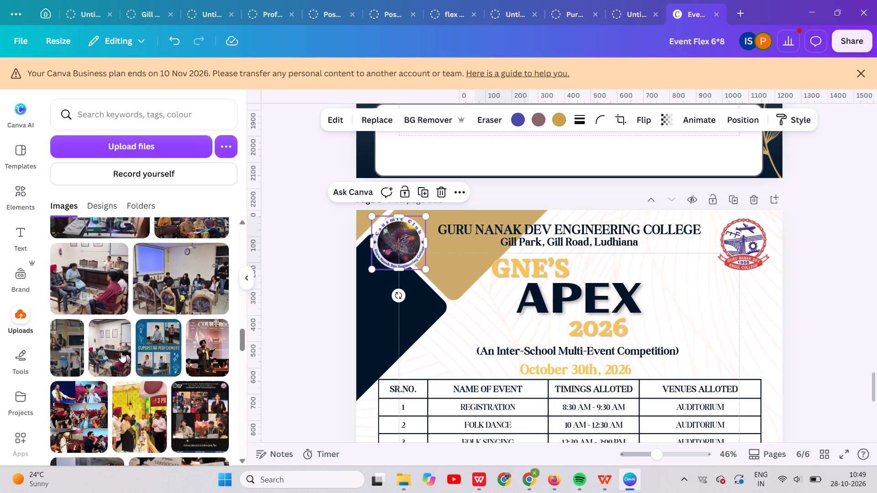
scroll(121, 352, "down", 5)
scroll(121, 352, "up", 4)
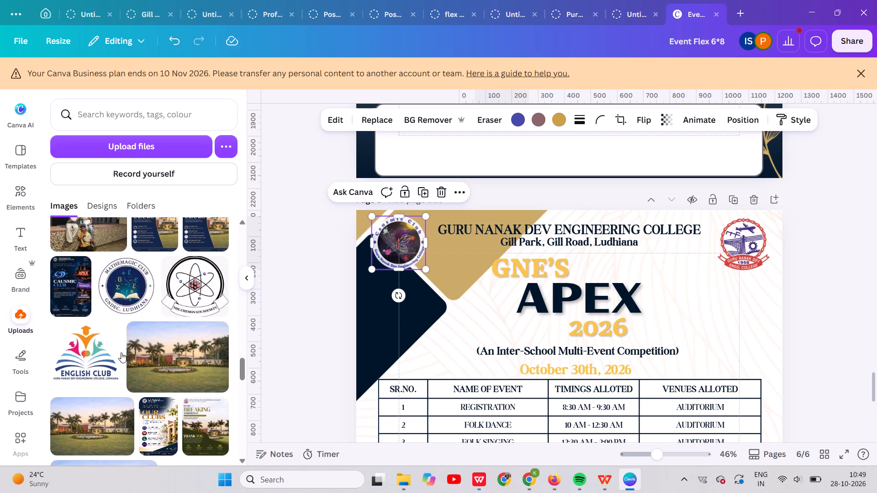
scroll(121, 352, "down", 5)
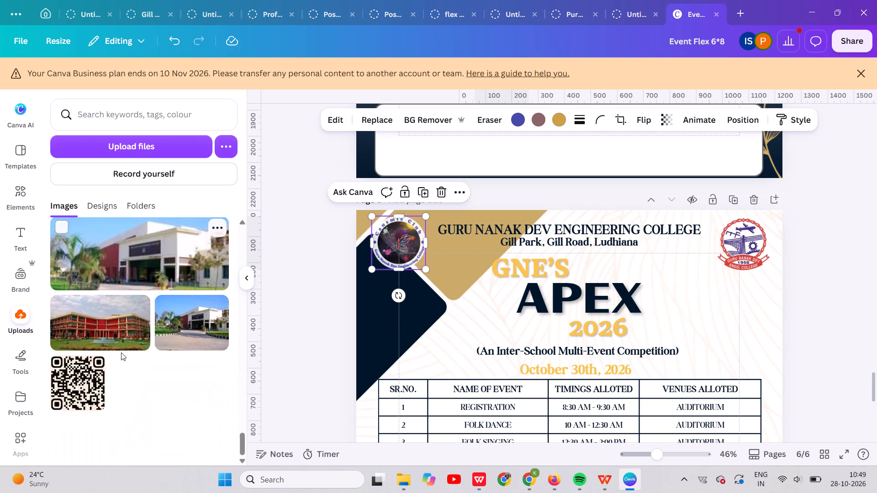
scroll(121, 352, "down", 3)
scroll(121, 352, "up", 1)
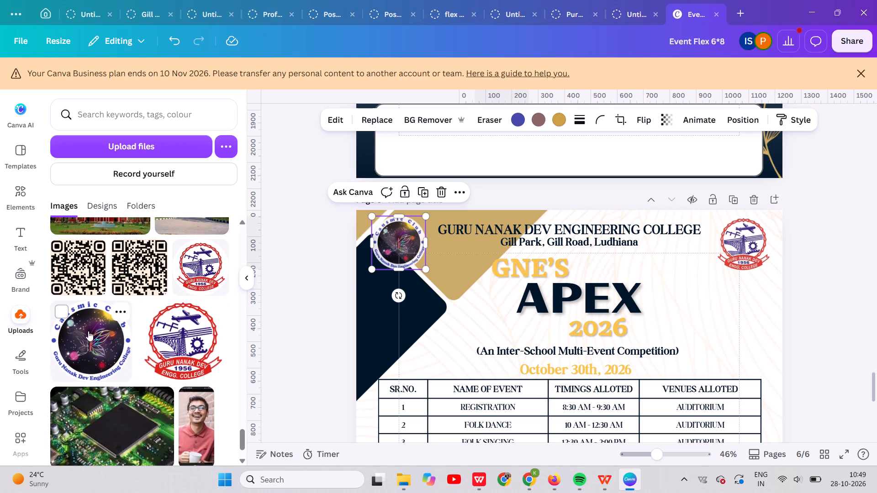
left_click_drag(87, 331, 464, 279)
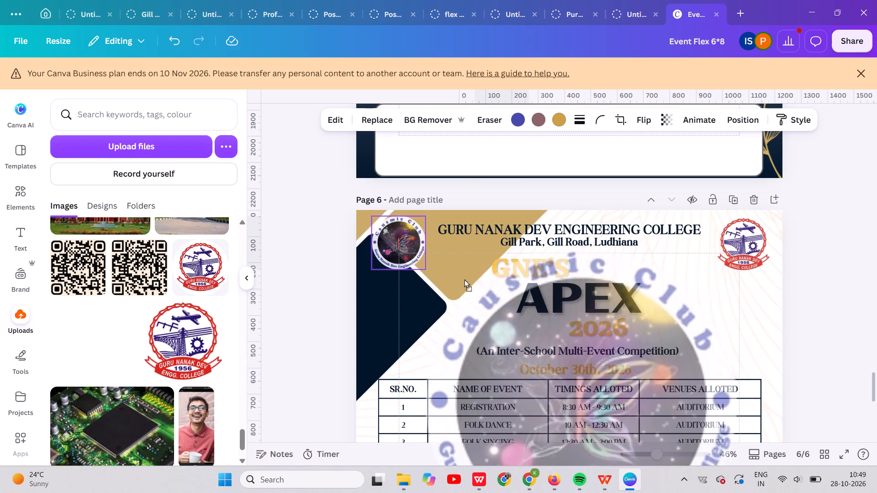
left_click_drag(464, 279, 461, 276)
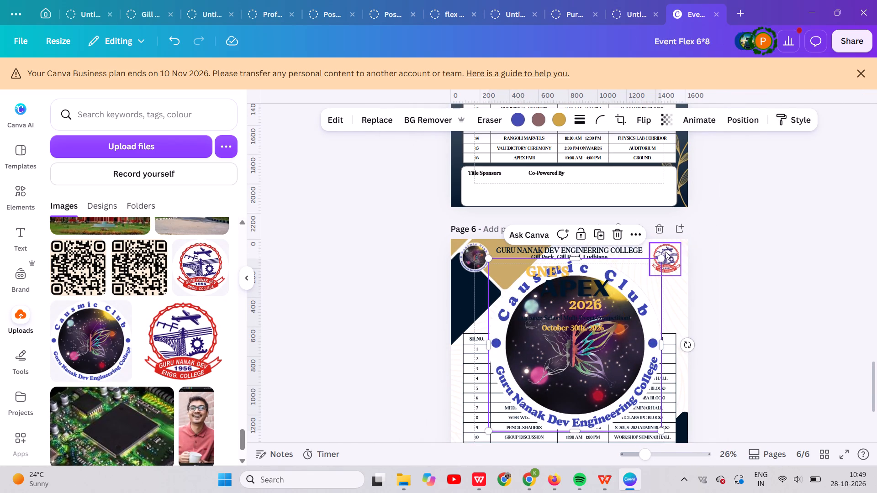
Shrink the new Causmic Club logo to roughly the original's size and place it just below and inward of the original.
left_click_drag(662, 256, 532, 371)
left_click_drag(525, 427, 511, 374)
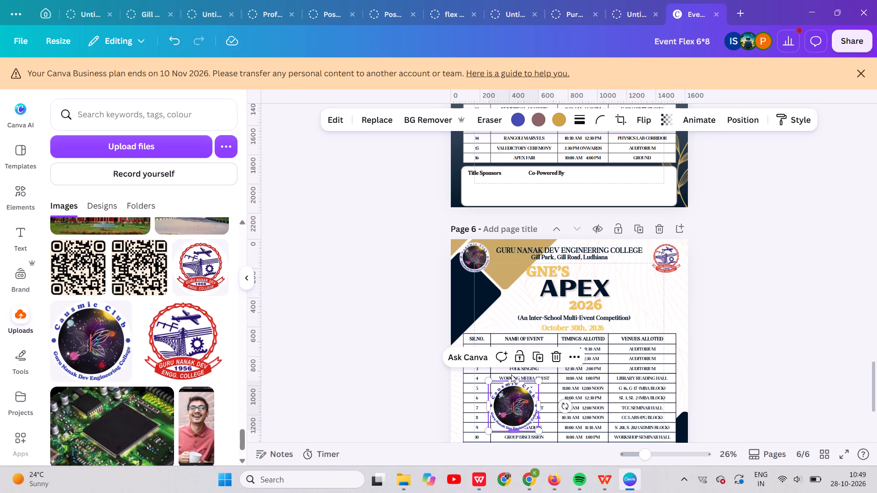
left_click_drag(511, 374, 515, 393)
key("ctrl+z")
left_click_drag(528, 419, 508, 300)
left_click_drag(518, 265, 513, 274)
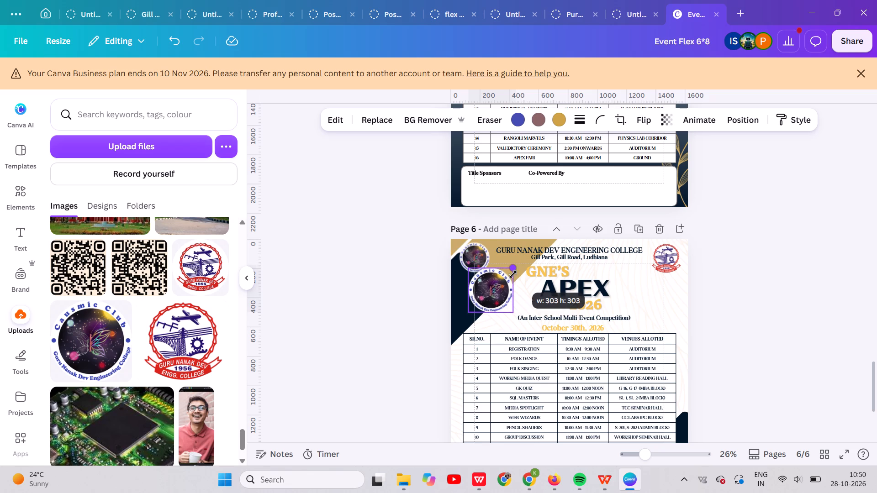
left_click_drag(513, 274, 503, 288)
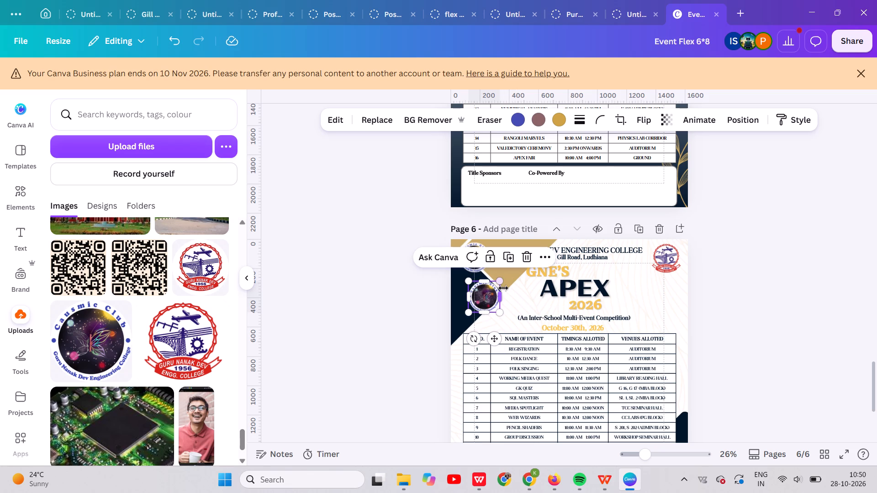
left_click_drag(481, 299, 491, 289)
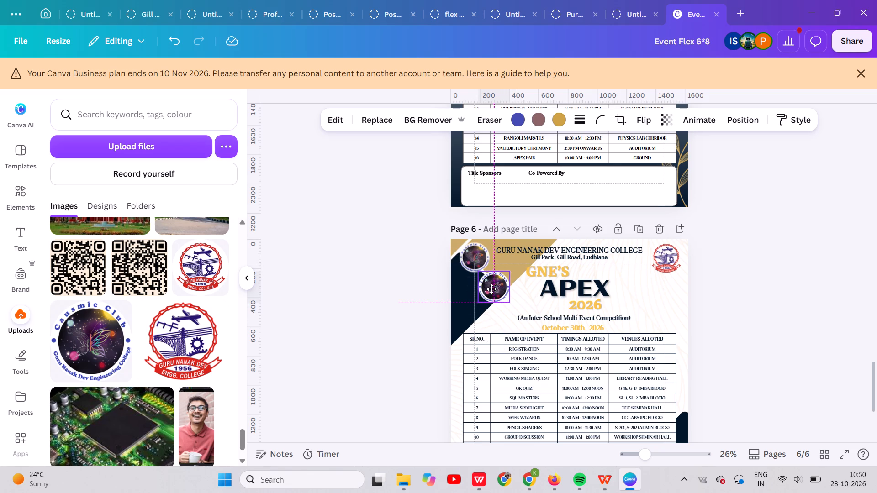
left_click_drag(491, 289, 492, 289)
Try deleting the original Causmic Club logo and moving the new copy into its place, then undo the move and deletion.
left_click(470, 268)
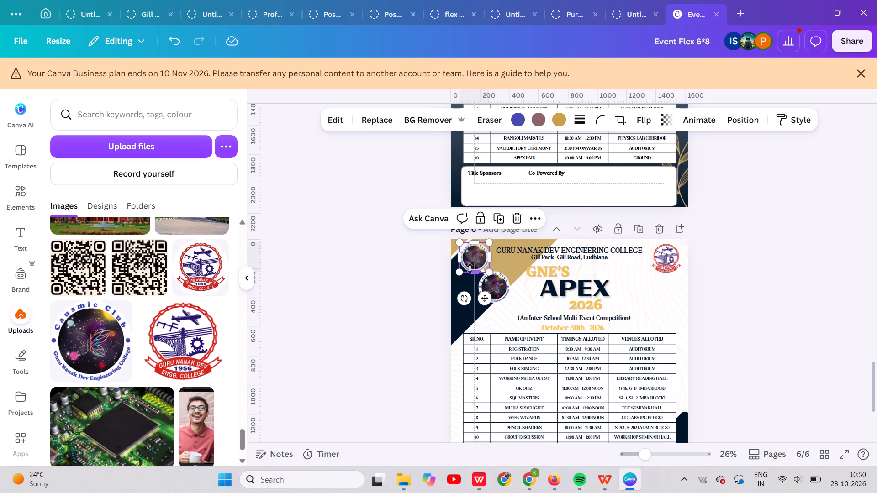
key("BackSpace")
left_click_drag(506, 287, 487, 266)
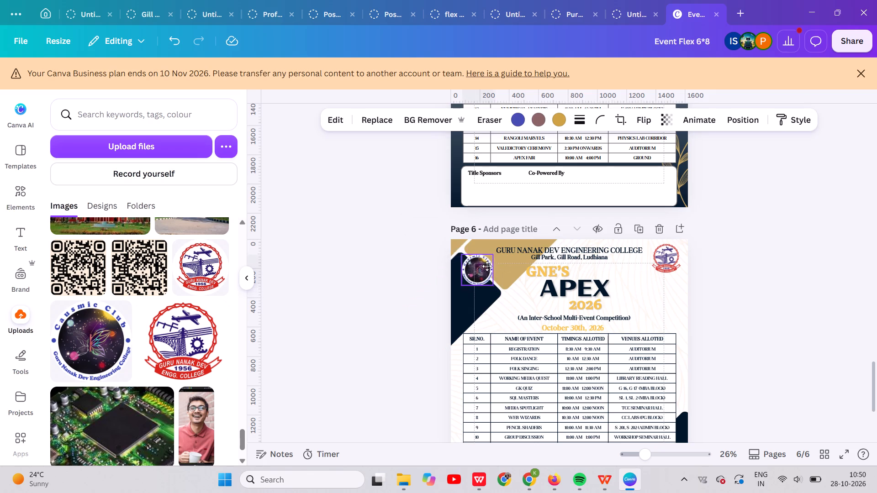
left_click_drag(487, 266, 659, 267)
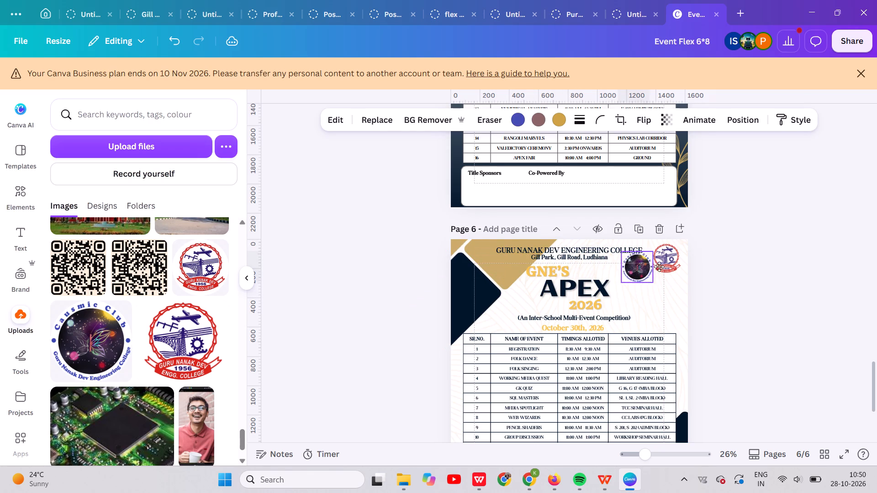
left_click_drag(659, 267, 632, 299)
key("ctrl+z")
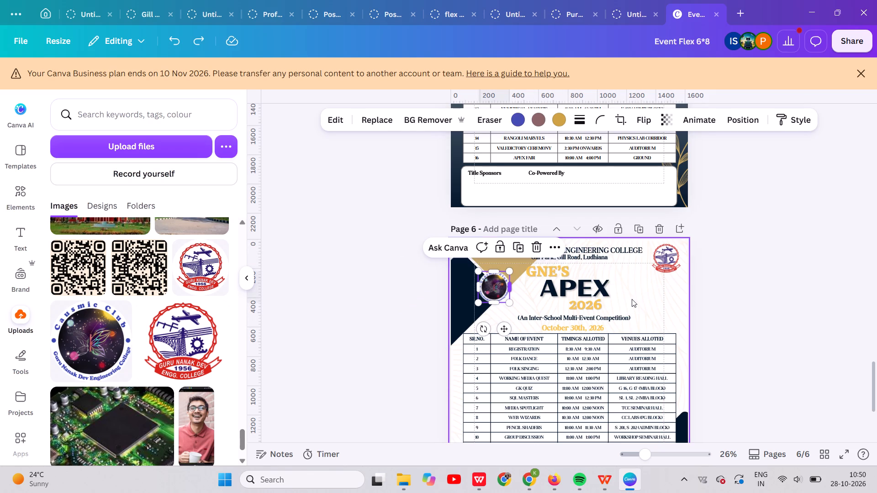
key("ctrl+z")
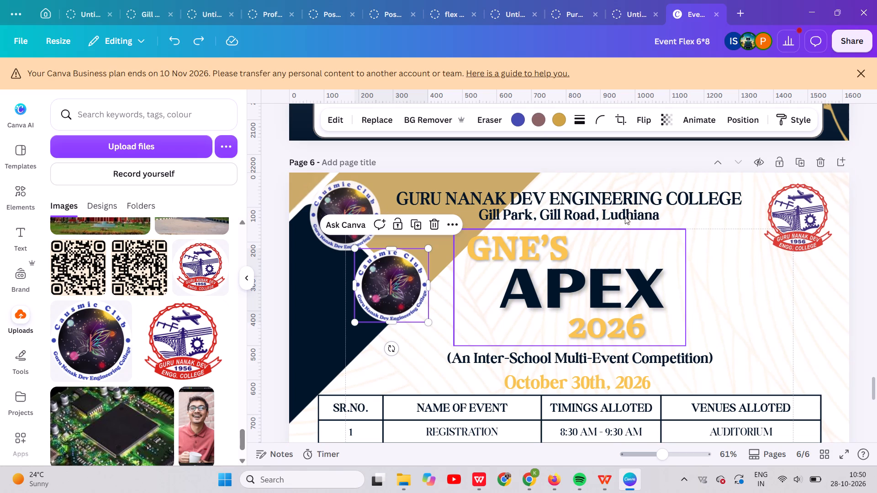
Slightly shrink the new Causmic Club logo against the original's size and place it level with the original, flush with the page's left edge.
left_click_drag(374, 286, 339, 227)
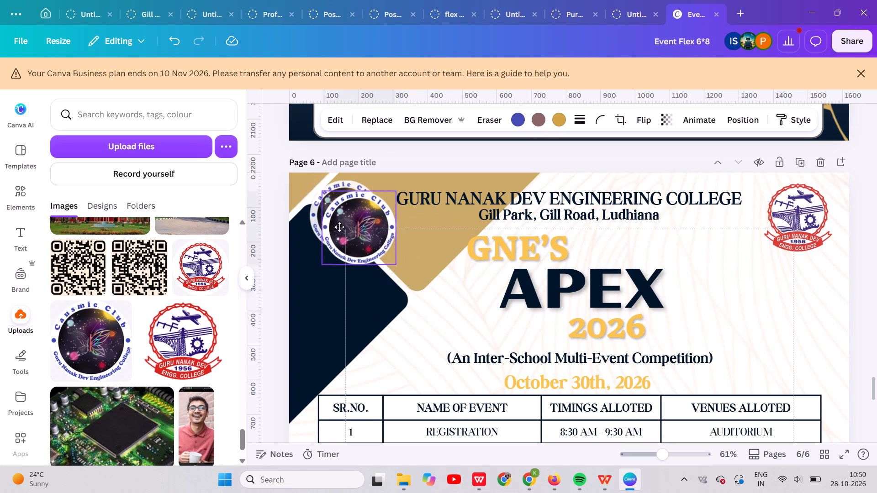
left_click_drag(339, 227, 370, 216)
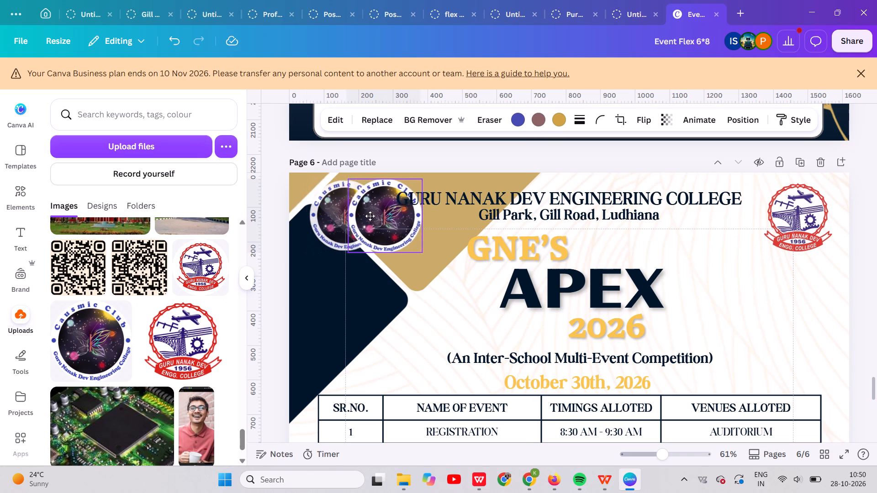
left_click_drag(370, 216, 375, 216)
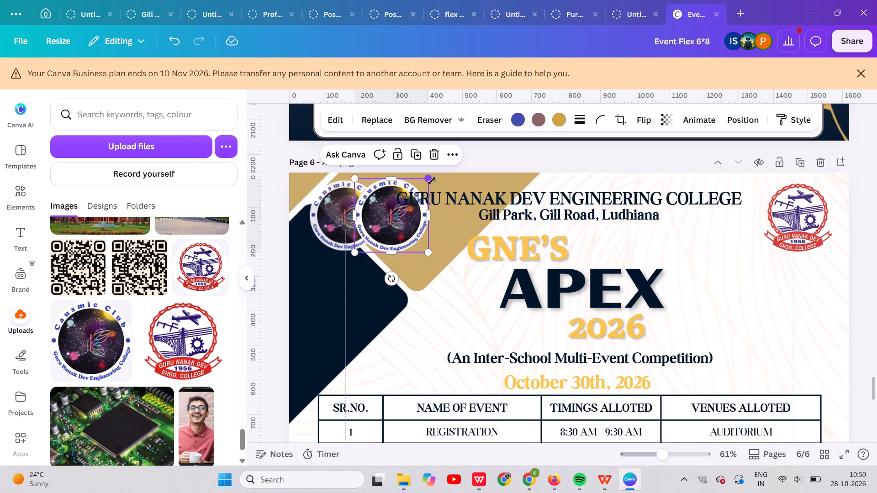
left_click(432, 181)
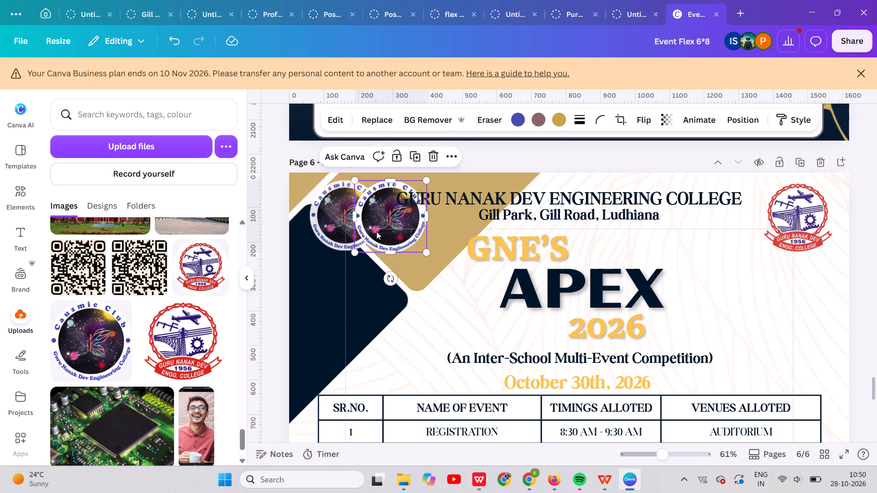
left_click_drag(370, 220, 320, 218)
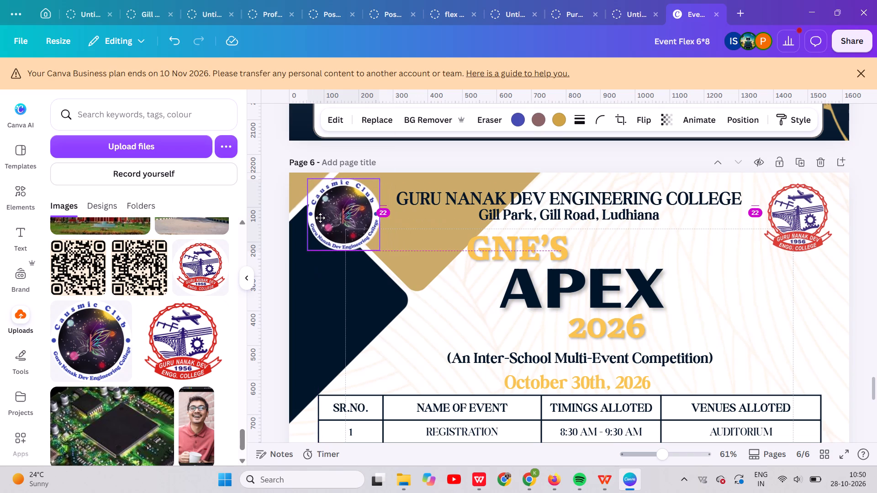
left_click_drag(320, 218, 308, 216)
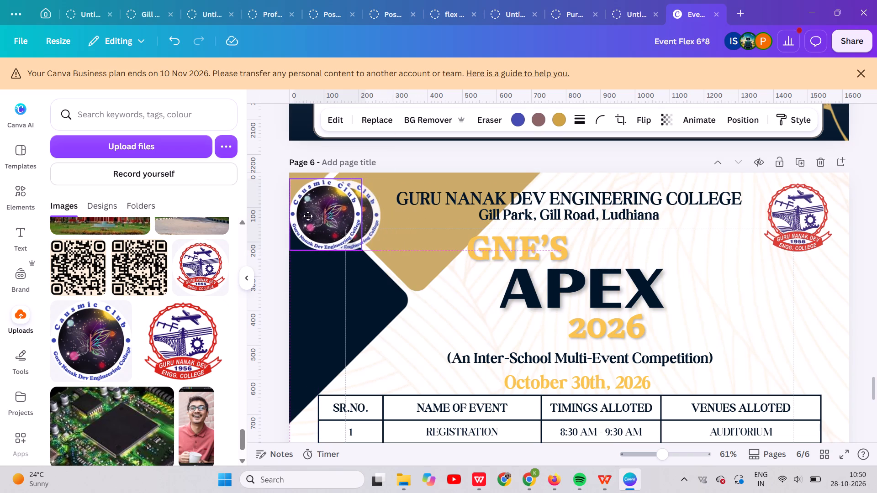
left_click_drag(308, 216, 307, 216)
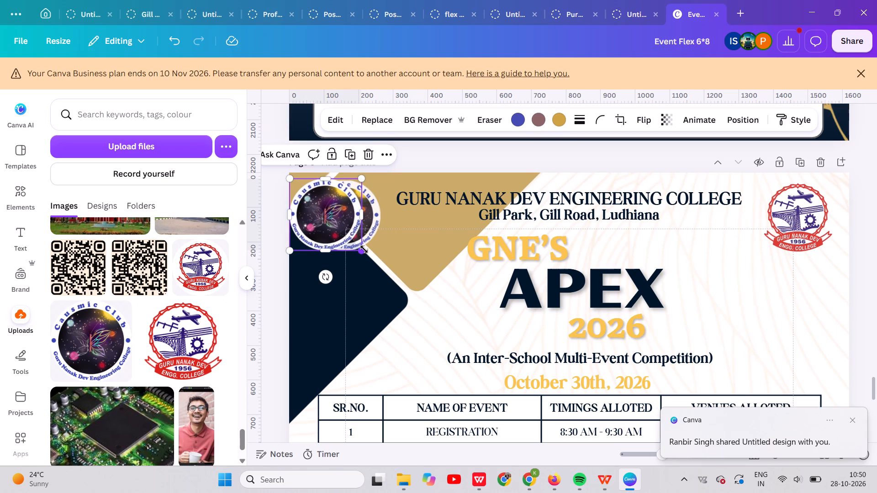
Shrink the new Causmic Club logo a touch more, bringing its upper outer corner slightly in from the page's left edge.
left_click(292, 178)
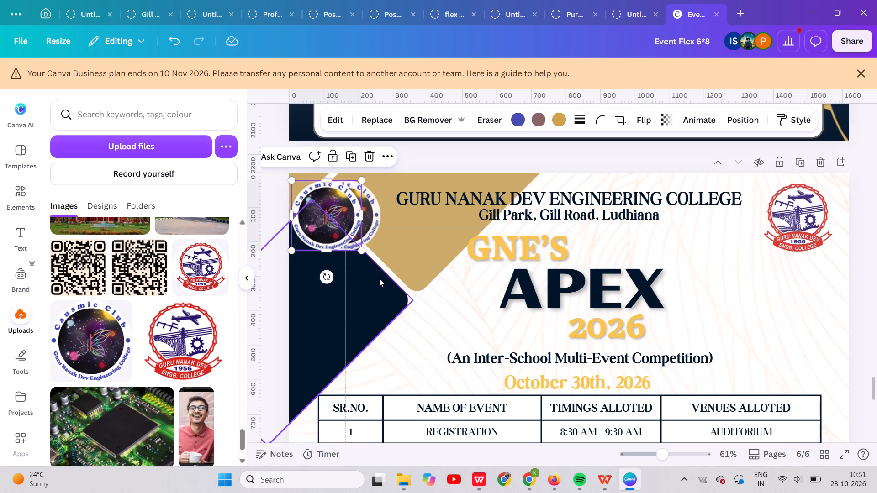
Delete the original Causmic Club logo behind the new copy on page 6.
left_click(367, 204)
key("BackSpace")
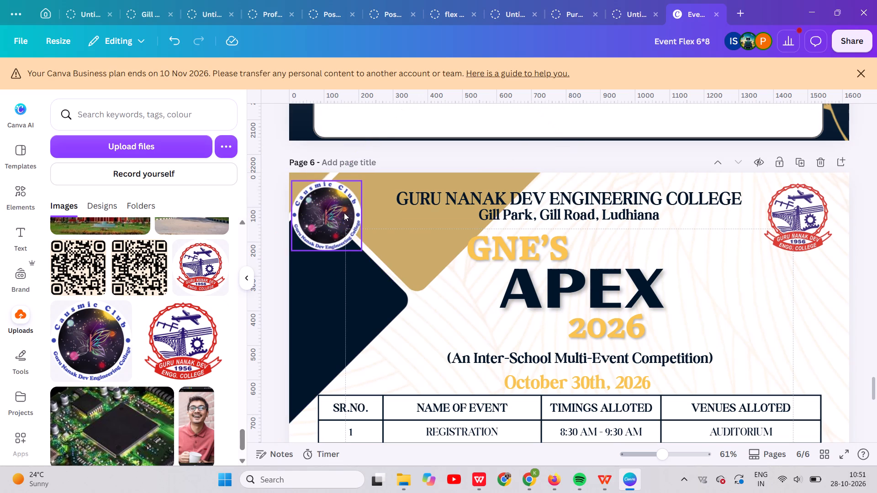
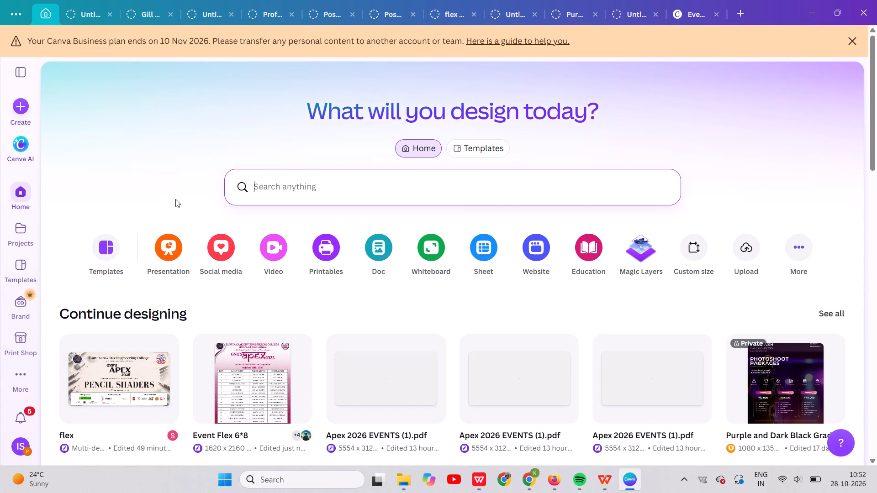
Look through the recent designs on the Canva home page, expanding the list to examine older APEX 2026 and club designs.
scroll(225, 223, "down", 2)
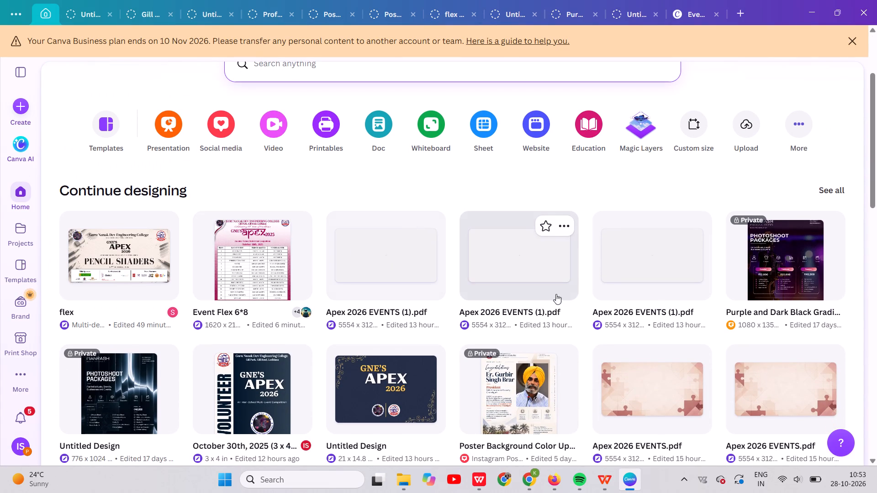
scroll(582, 303, "down", 2)
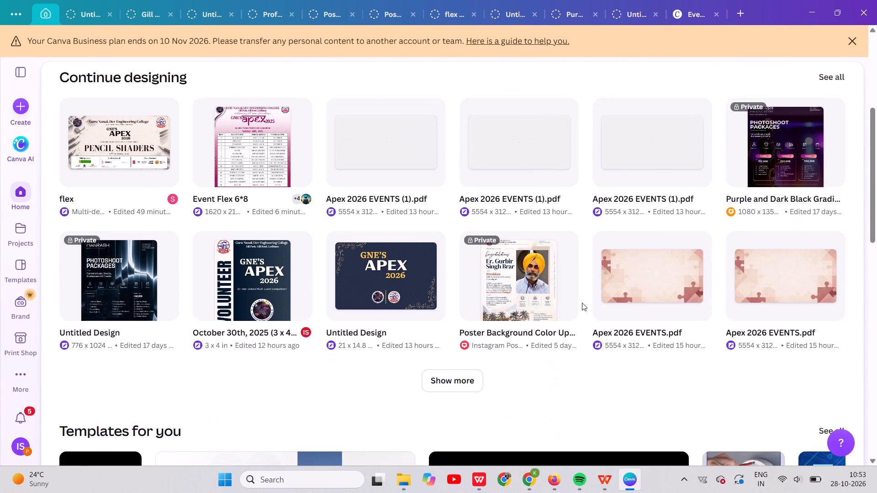
scroll(581, 279, "down", 1)
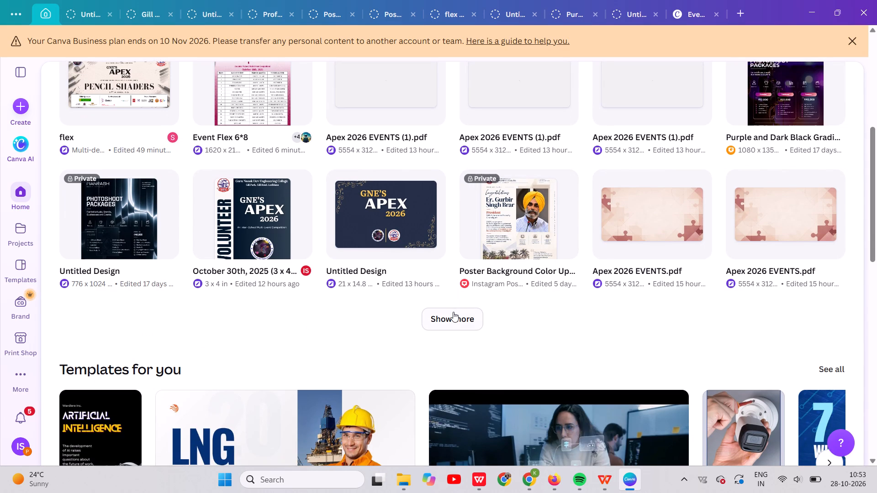
left_click(453, 312)
scroll(446, 273, "down", 2)
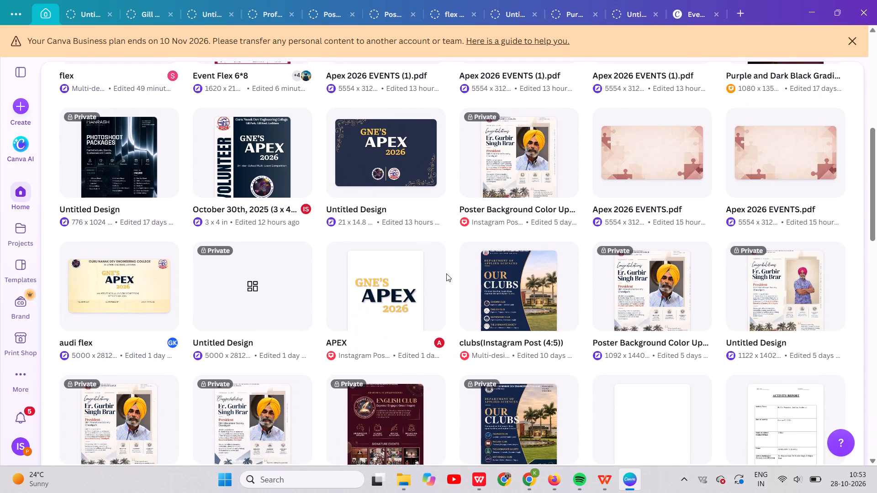
scroll(446, 273, "down", 2)
scroll(446, 273, "up", 1)
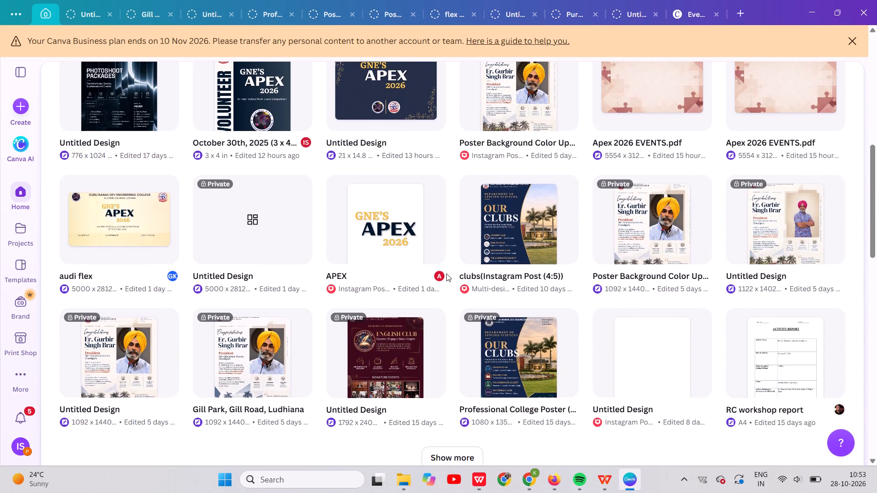
scroll(446, 273, "up", 1)
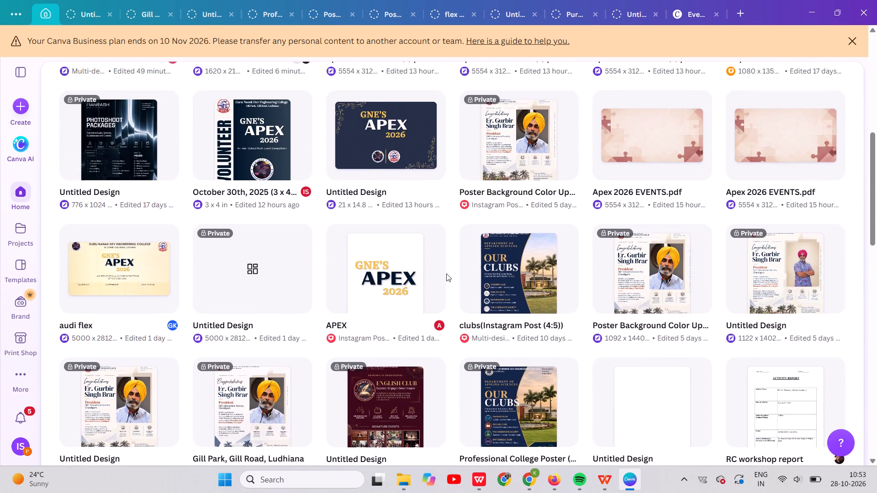
scroll(446, 273, "up", 3)
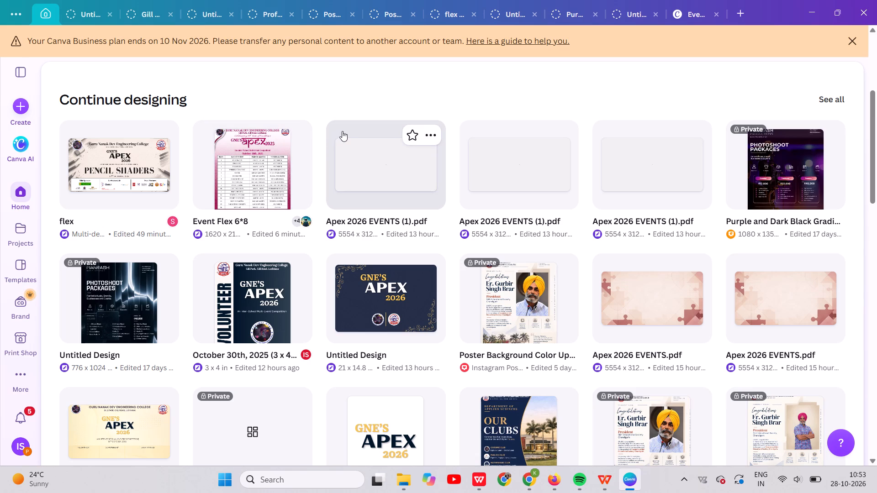
left_click(857, 5)
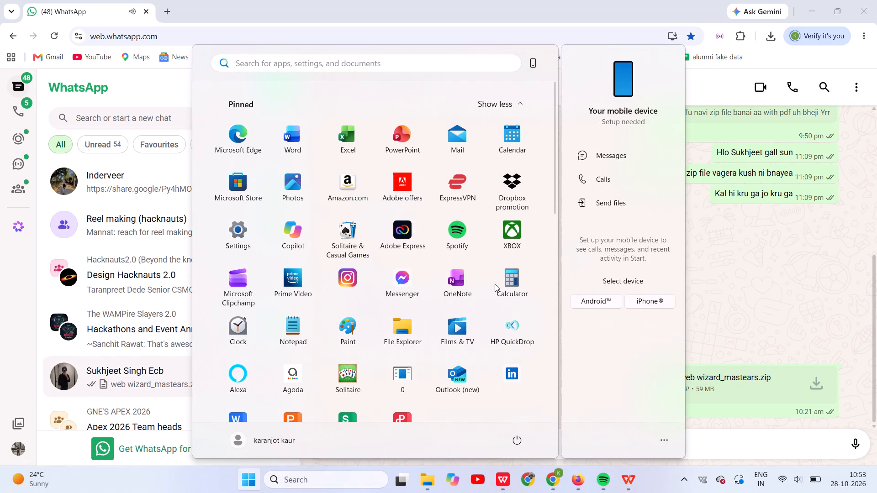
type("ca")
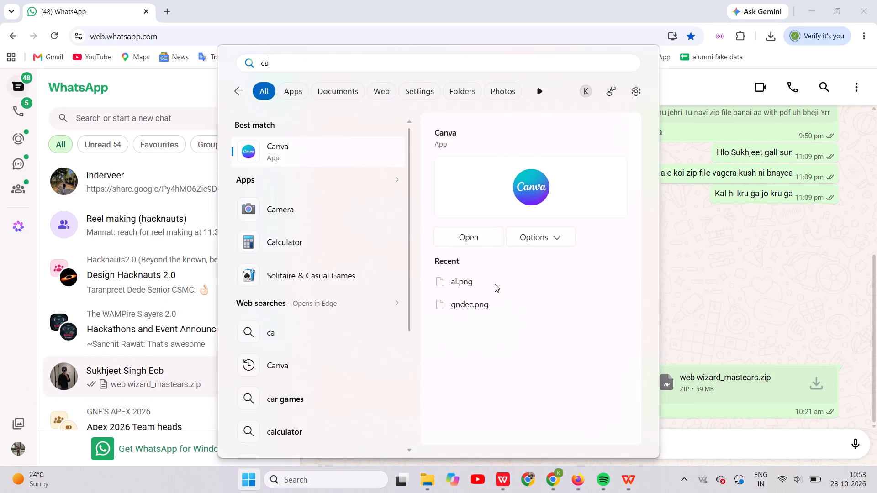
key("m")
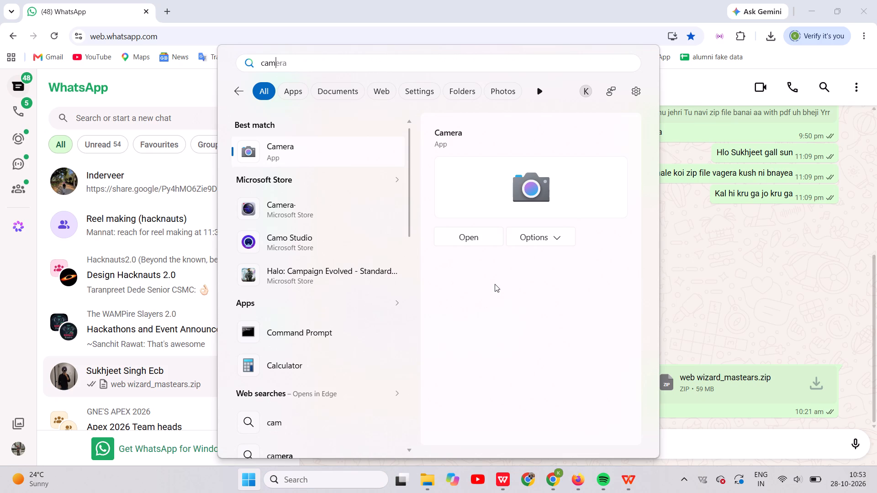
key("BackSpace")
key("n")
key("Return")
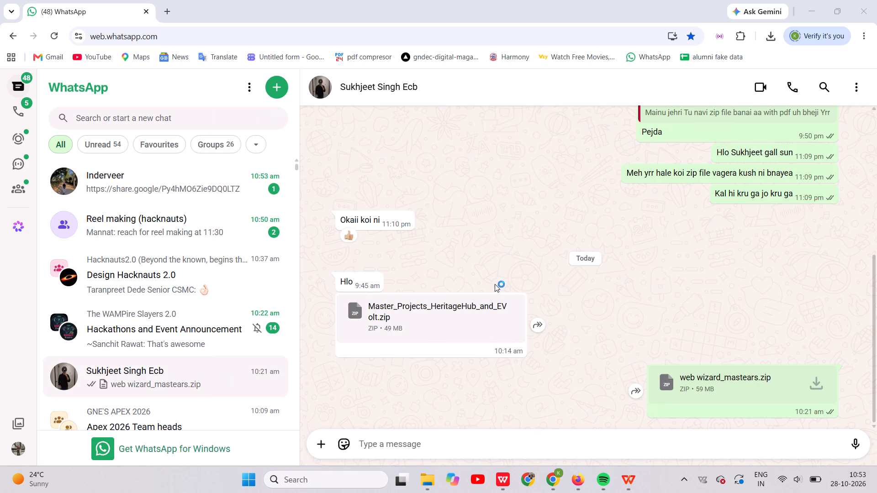
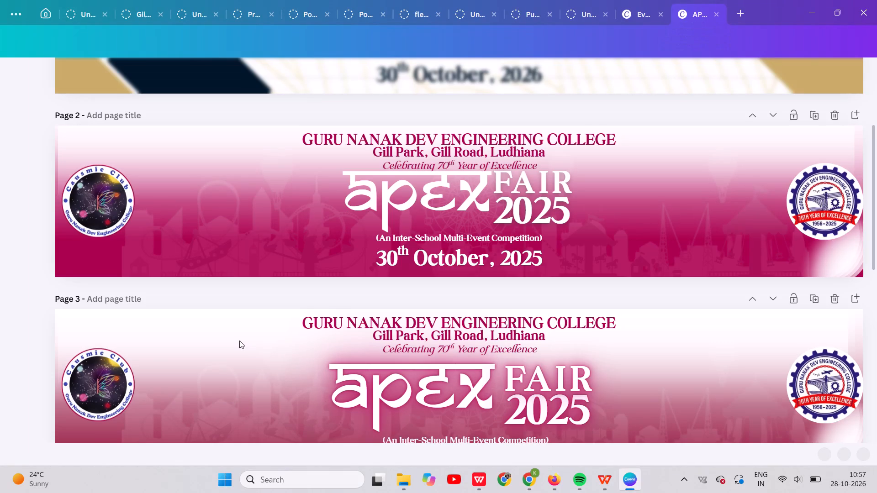
Delete the grouped Causmic Club and college logos from the APEX Fair 2026 header on page 1.
scroll(217, 244, "up", 4)
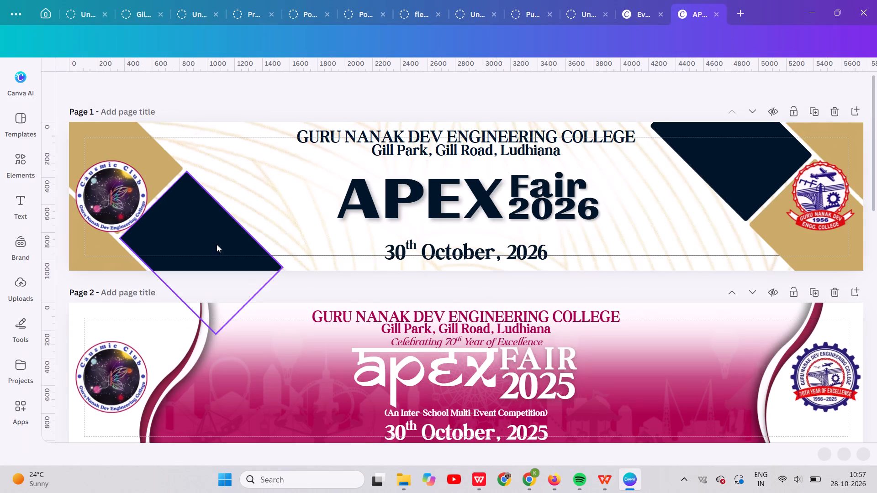
left_click(121, 201)
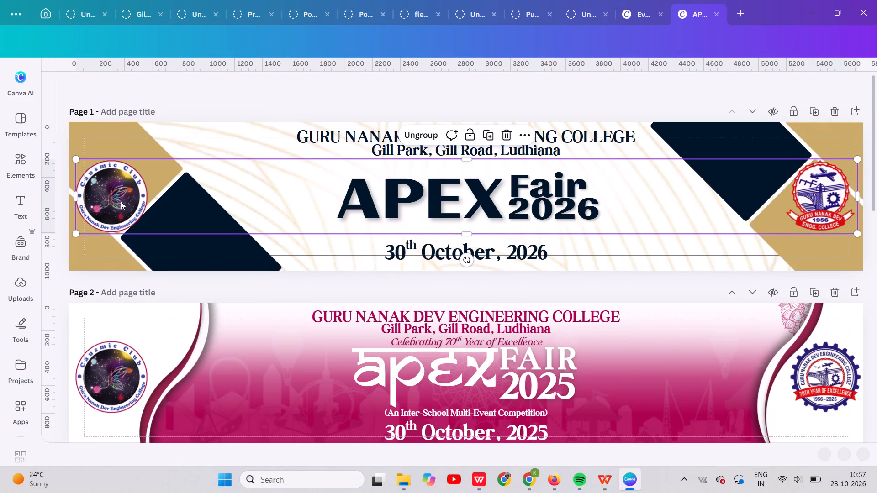
key("BackSpace")
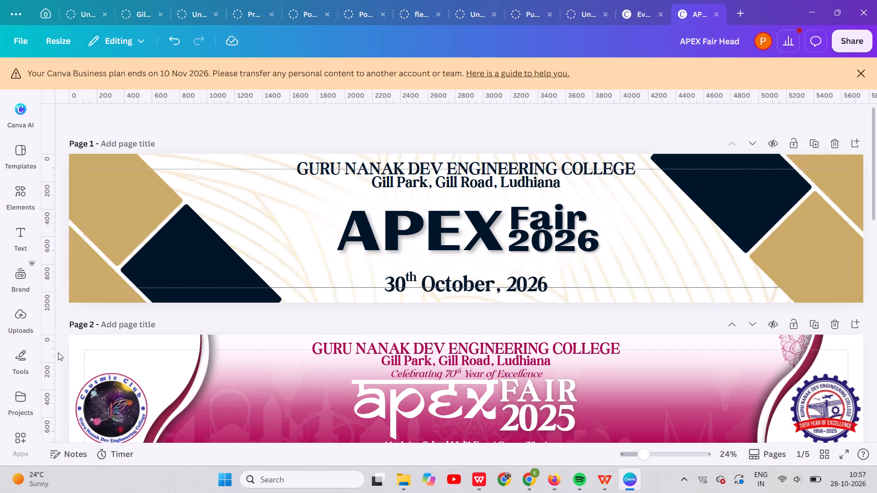
Browse the uploaded images for a replacement logo for the page 1 header.
left_click(26, 323)
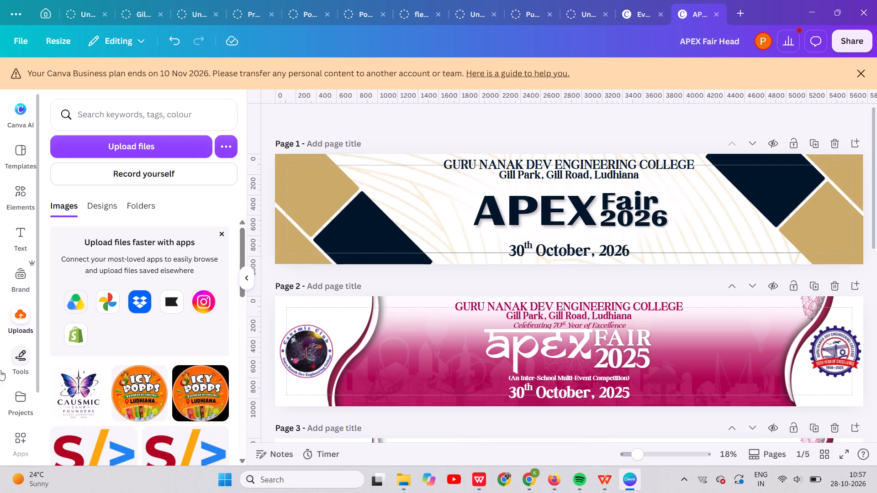
scroll(150, 361, "down", 2)
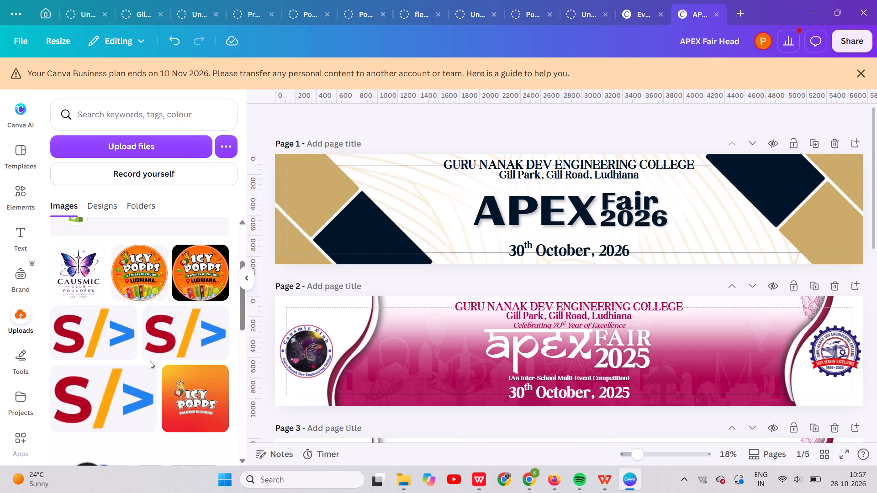
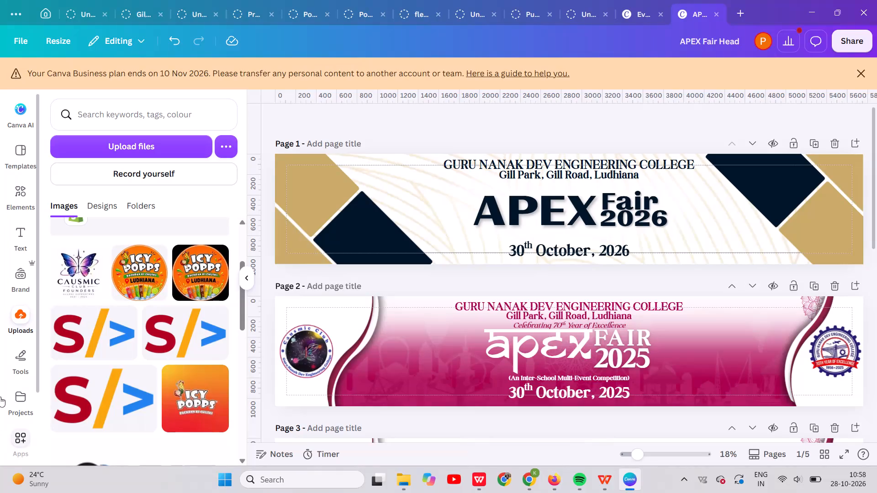
Find the round Causmic Club logo among the uploaded images and place it over the left-hand gold and navy shapes of page 1.
scroll(134, 339, "down", 2)
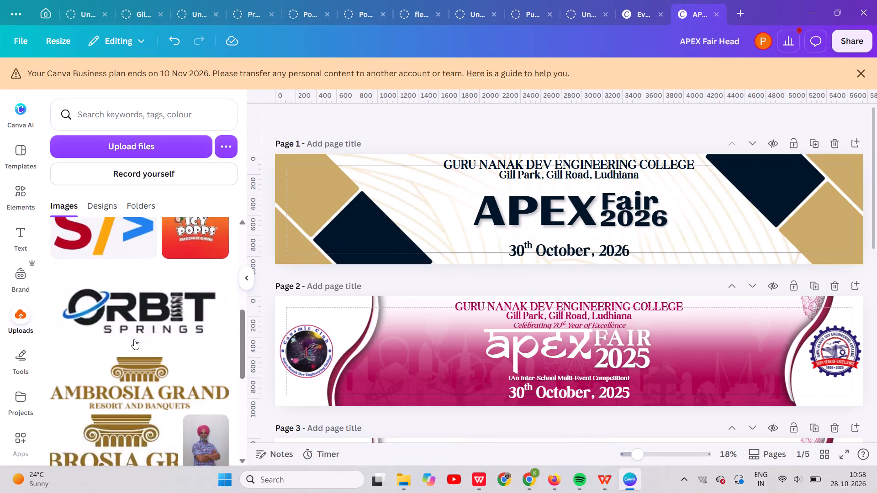
scroll(134, 339, "down", 10)
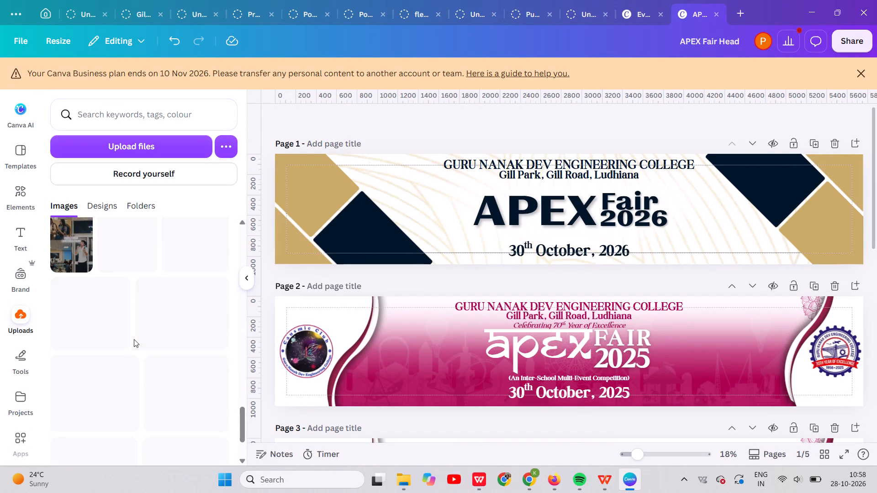
scroll(134, 339, "down", 5)
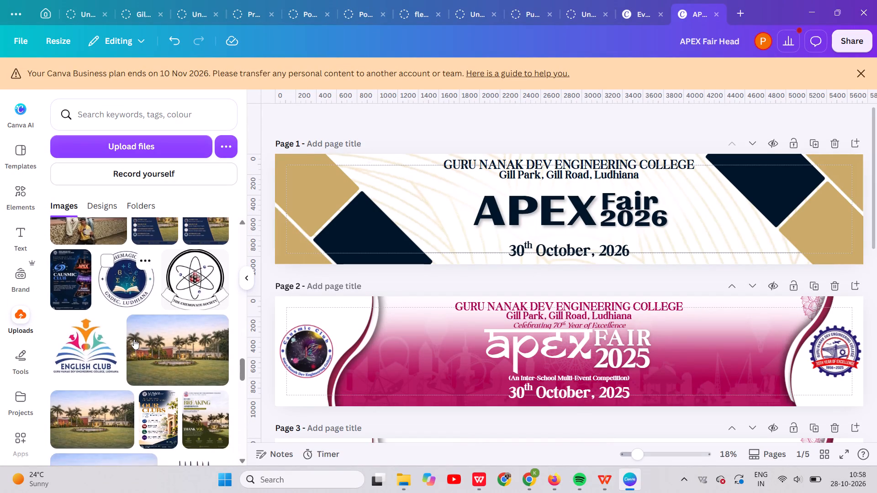
scroll(134, 339, "down", 5)
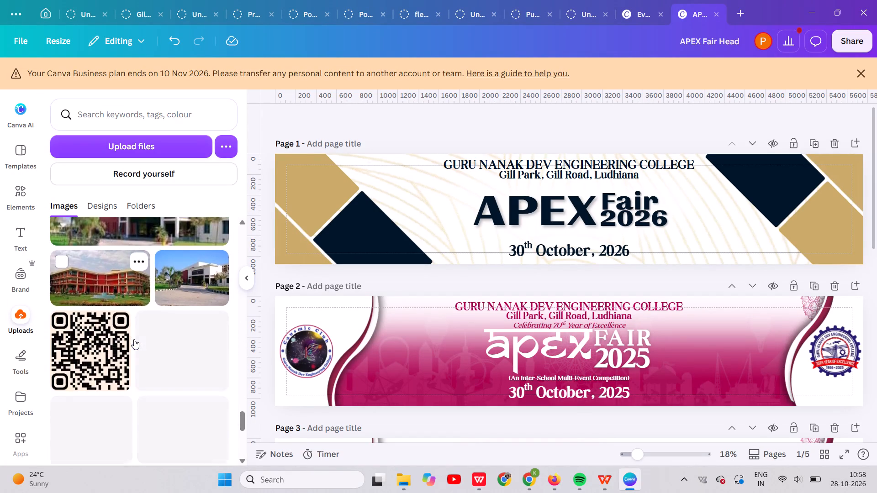
scroll(134, 339, "down", 2)
left_click_drag(95, 308, 291, 251)
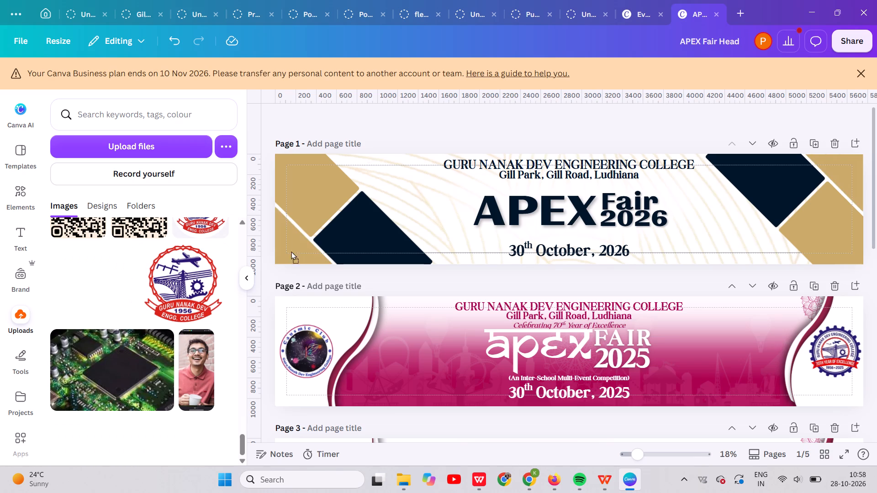
left_click_drag(291, 251, 363, 225)
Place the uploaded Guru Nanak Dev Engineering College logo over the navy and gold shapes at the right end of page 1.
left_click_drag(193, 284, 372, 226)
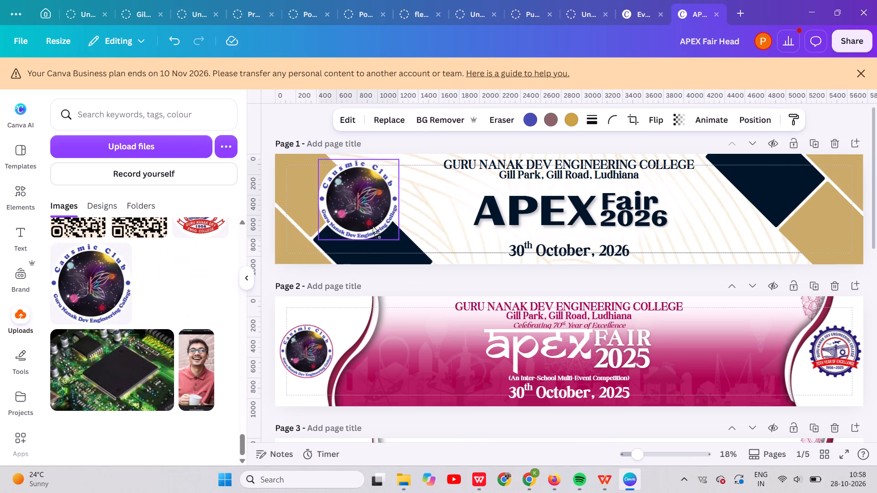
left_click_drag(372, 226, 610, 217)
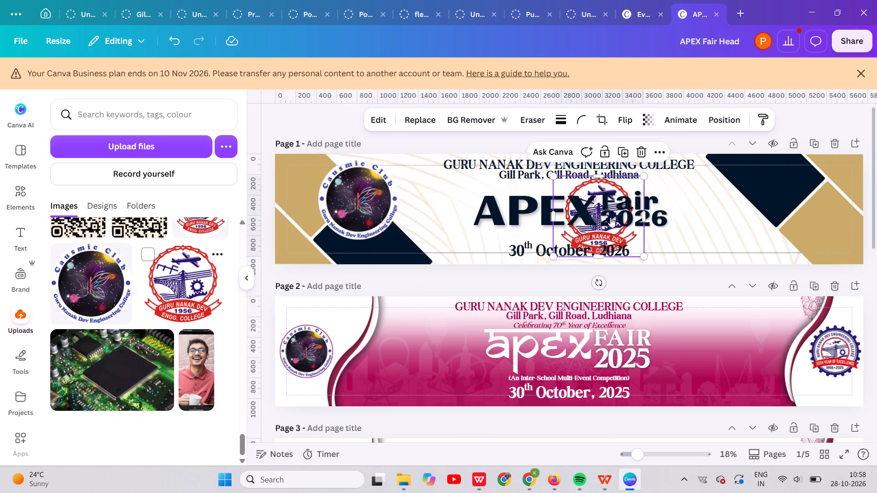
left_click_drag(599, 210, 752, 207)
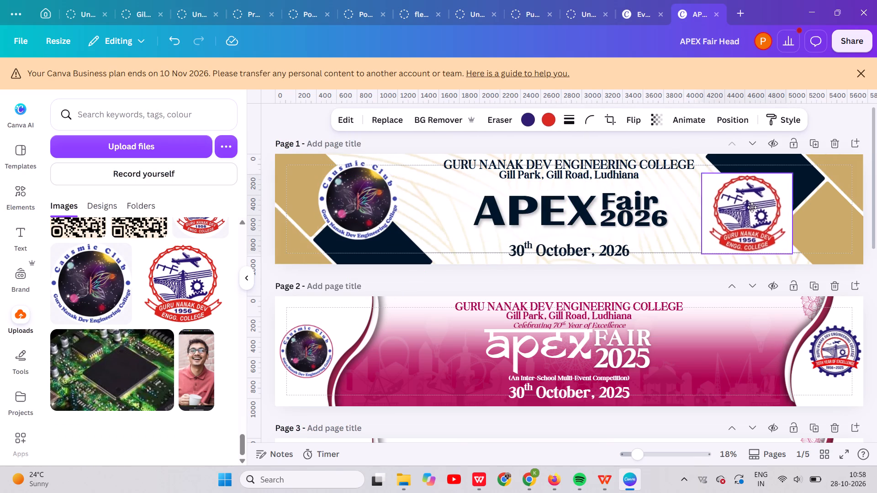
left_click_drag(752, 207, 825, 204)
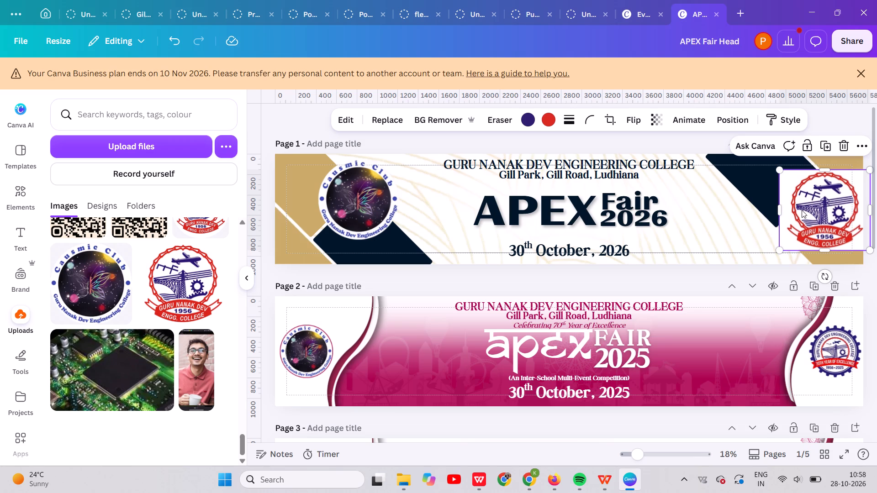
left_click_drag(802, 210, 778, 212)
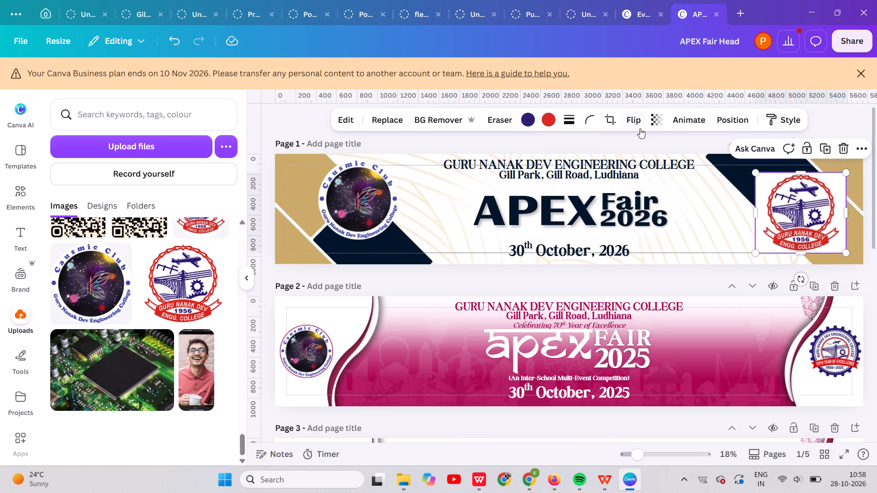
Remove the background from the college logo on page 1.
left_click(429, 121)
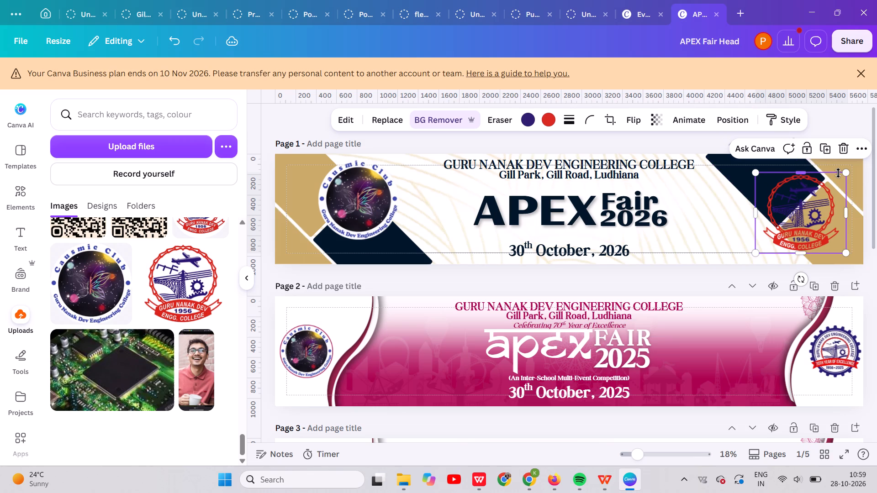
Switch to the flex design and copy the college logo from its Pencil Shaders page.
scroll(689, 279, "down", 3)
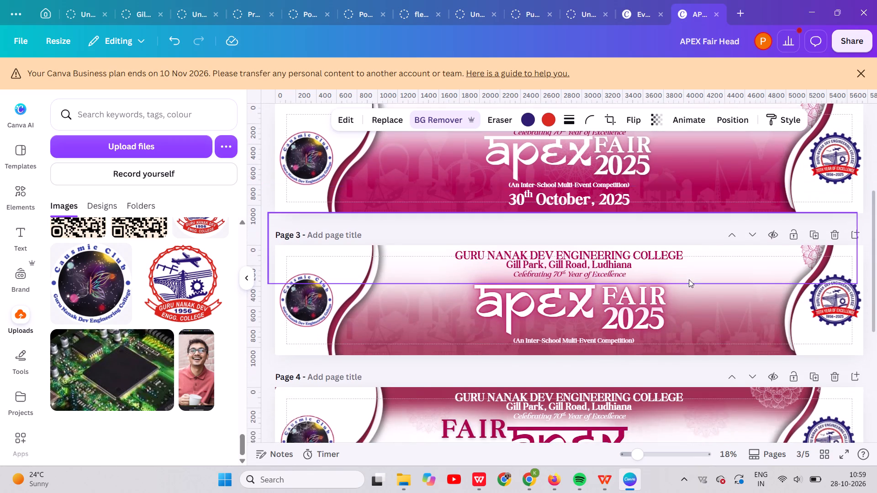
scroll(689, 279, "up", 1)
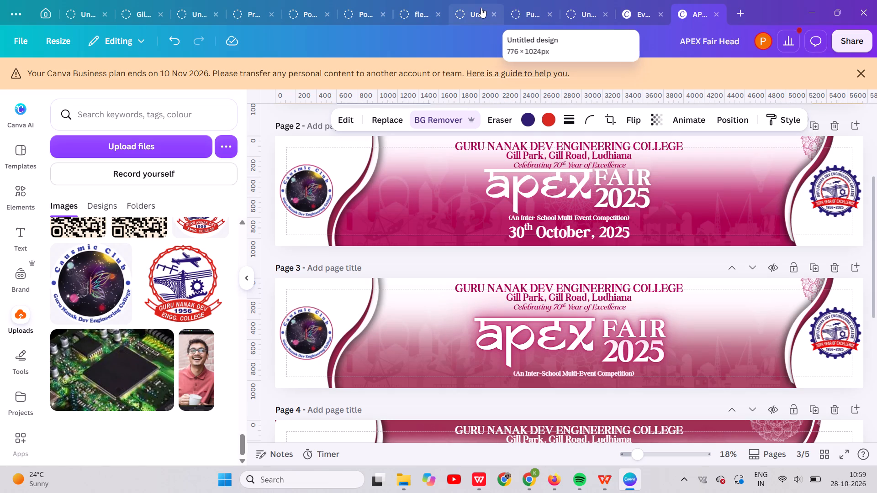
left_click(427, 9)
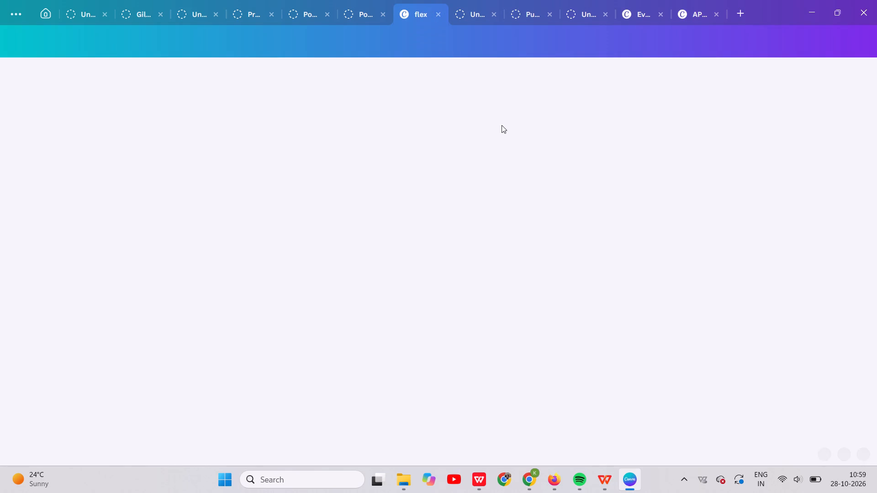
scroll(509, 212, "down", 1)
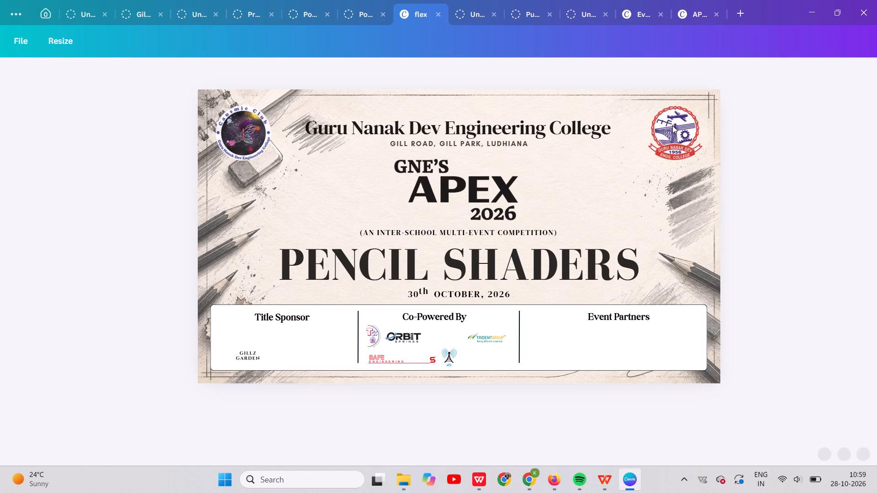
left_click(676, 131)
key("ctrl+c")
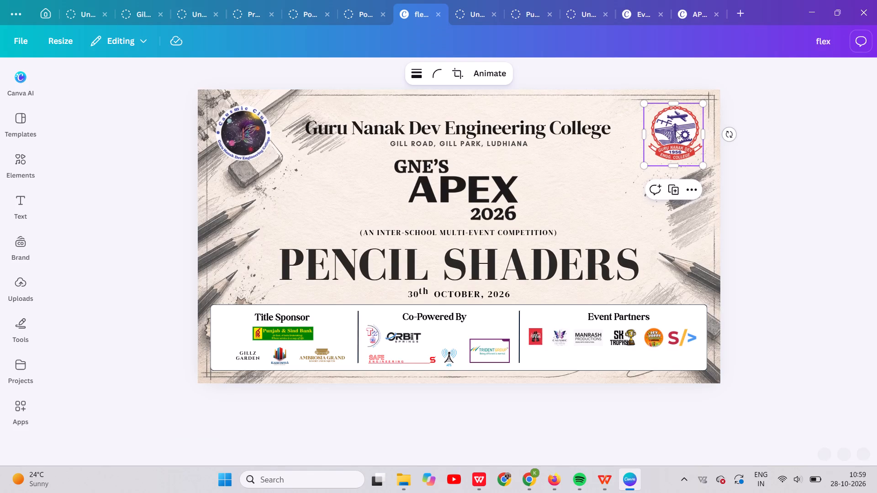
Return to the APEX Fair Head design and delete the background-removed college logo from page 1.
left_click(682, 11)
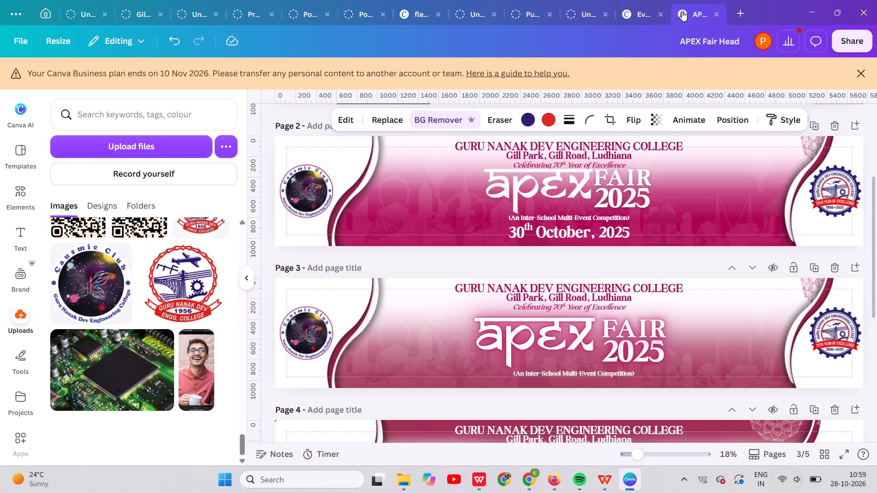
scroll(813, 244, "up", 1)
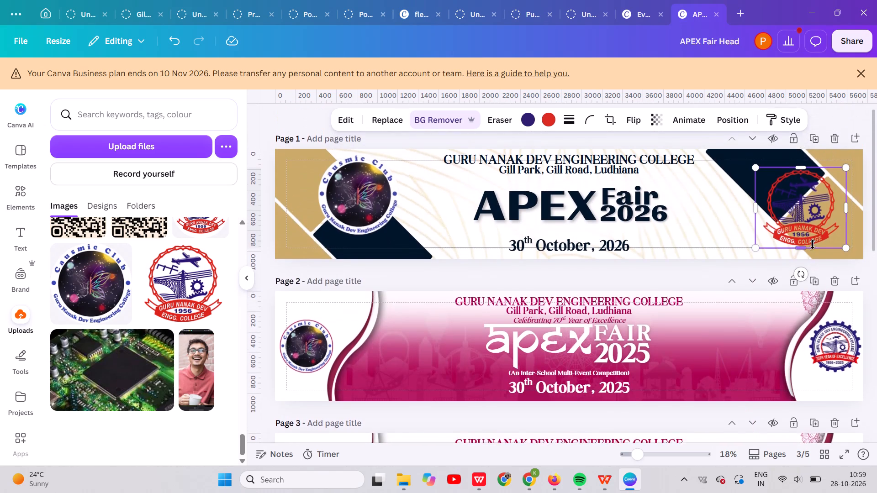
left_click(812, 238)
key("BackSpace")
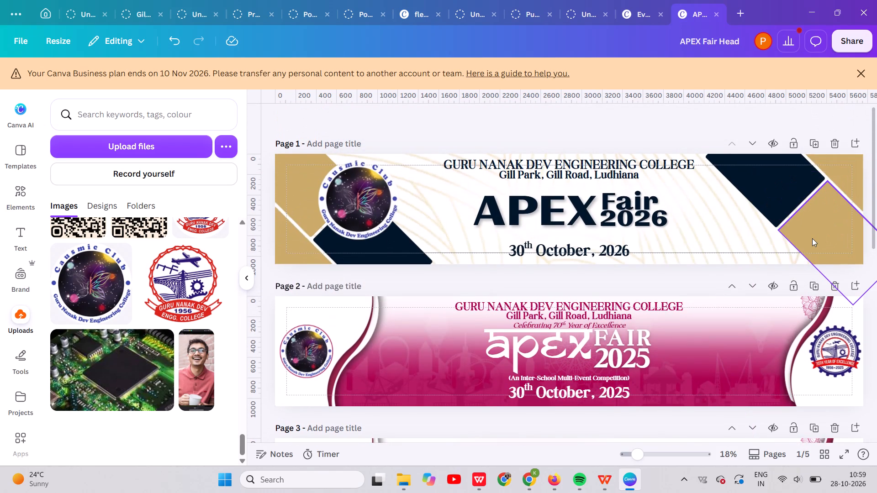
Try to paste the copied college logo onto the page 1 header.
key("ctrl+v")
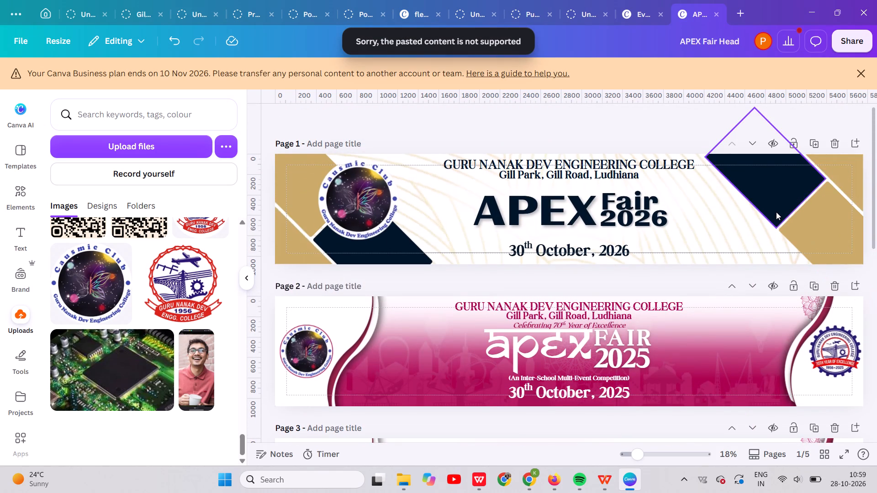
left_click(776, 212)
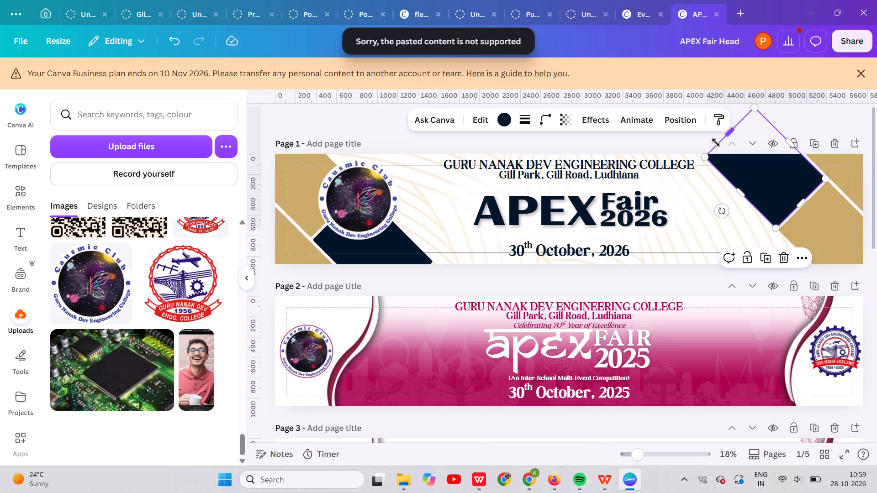
Switch back to the flex design and copy the college logo from the Pencil Shaders page again.
left_click(408, 9)
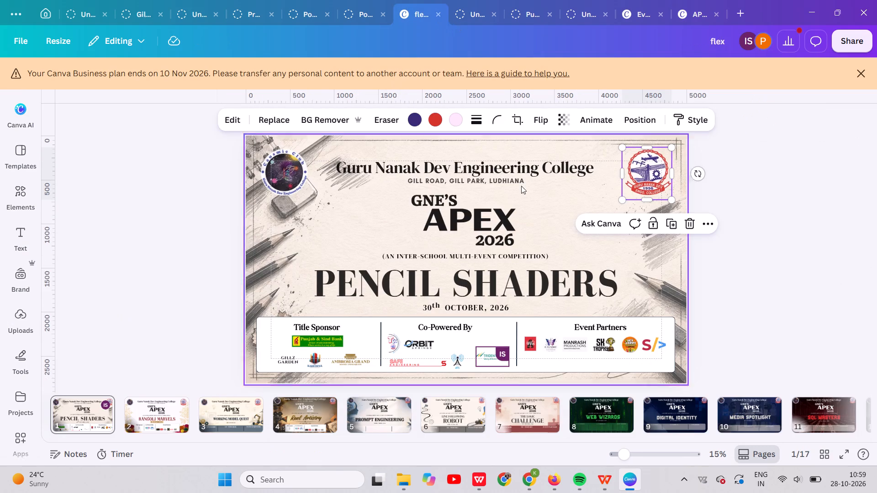
left_click(621, 180)
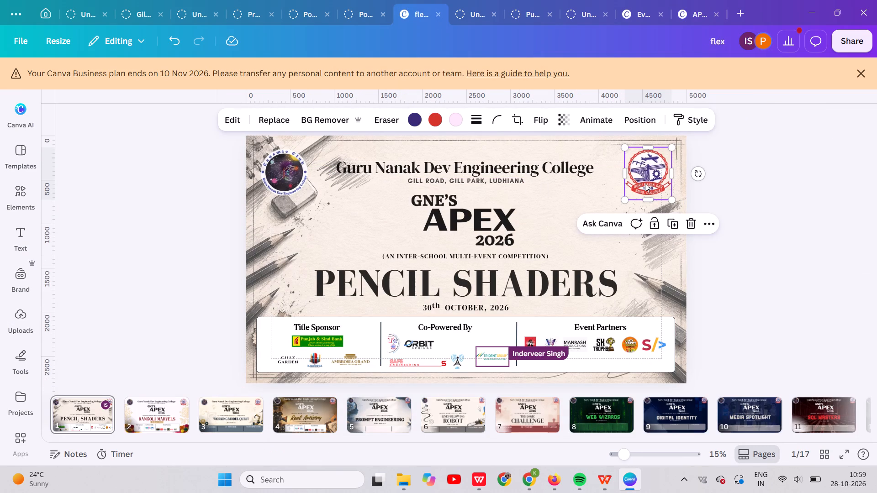
left_click(714, 225)
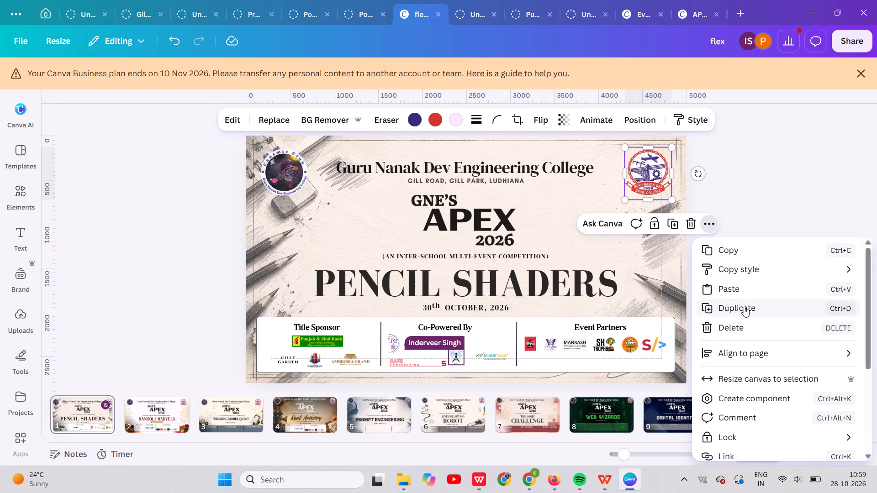
left_click(740, 269)
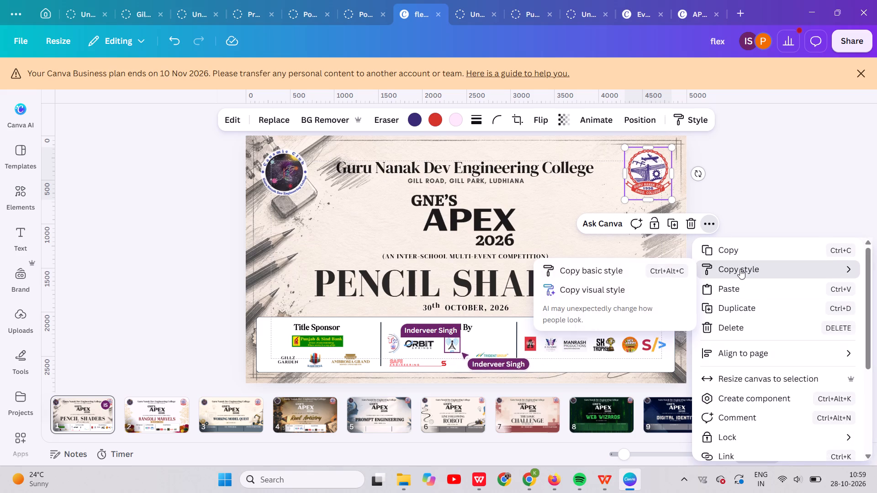
left_click(737, 249)
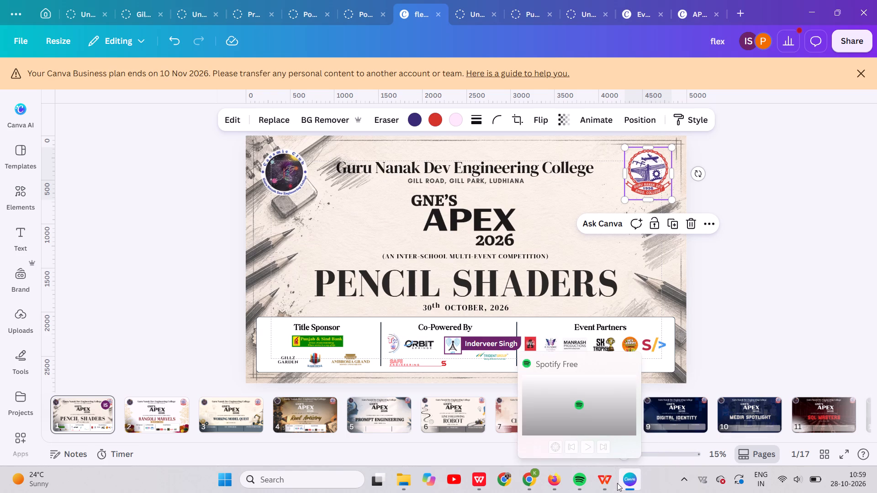
Paste the copied college logo onto page 1 of APEX Fair Head and position it where the right-hand navy and gold shapes meet.
left_click(704, 9)
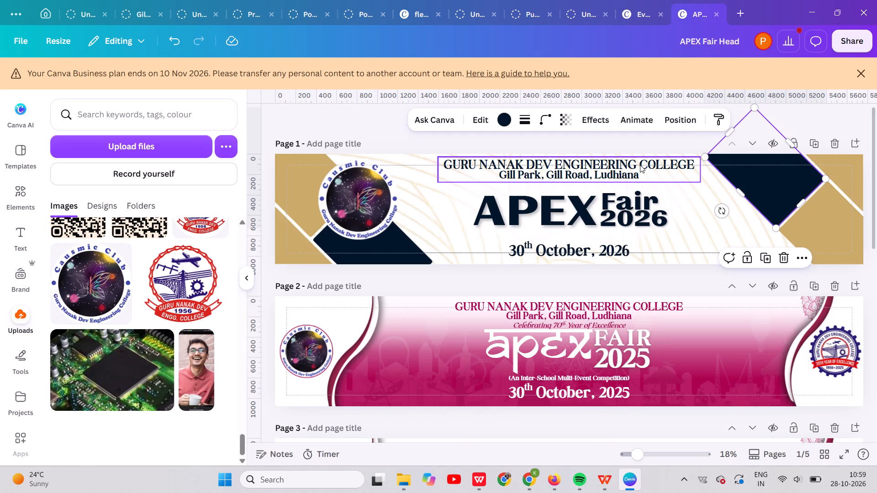
left_click(771, 193)
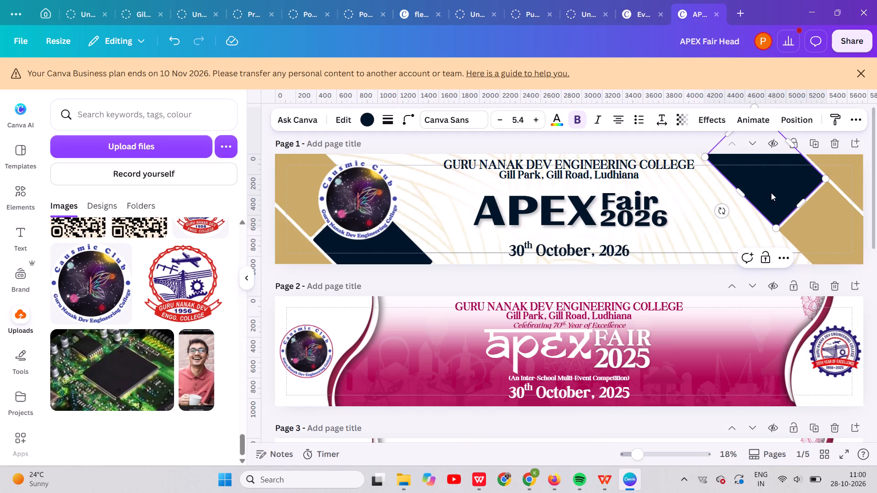
key("ctrl+v")
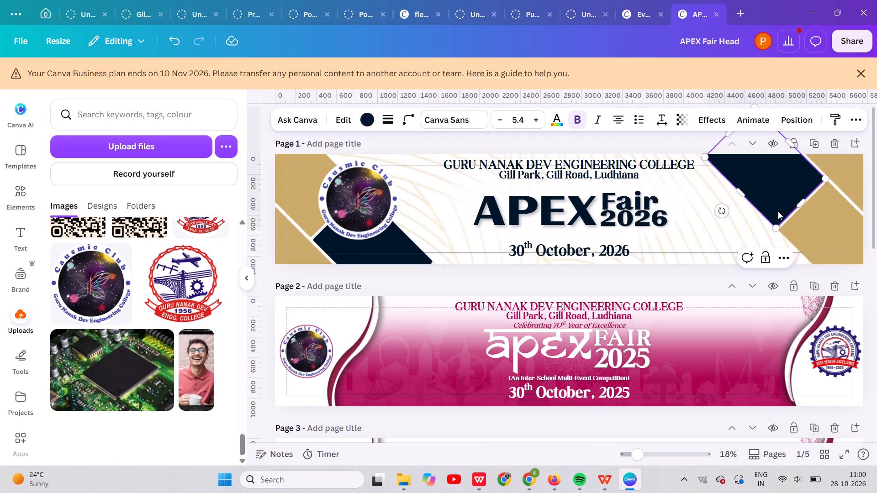
right_click(778, 211)
right_click(759, 211)
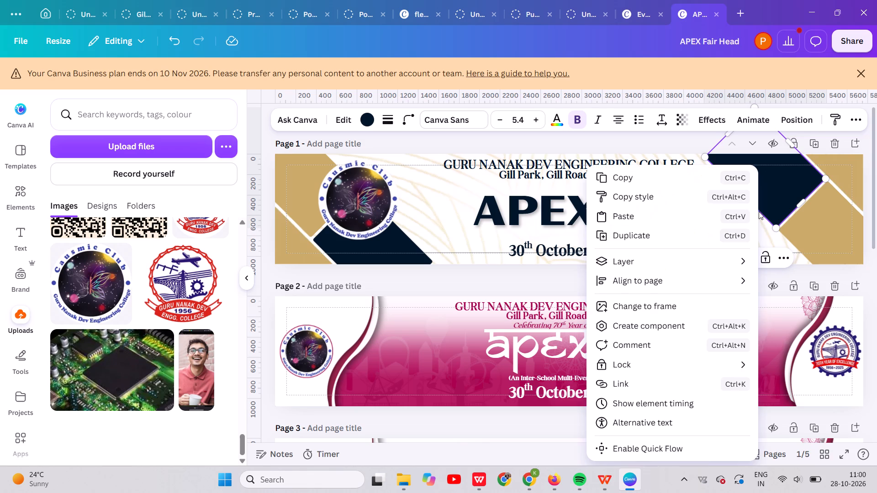
left_click(694, 211)
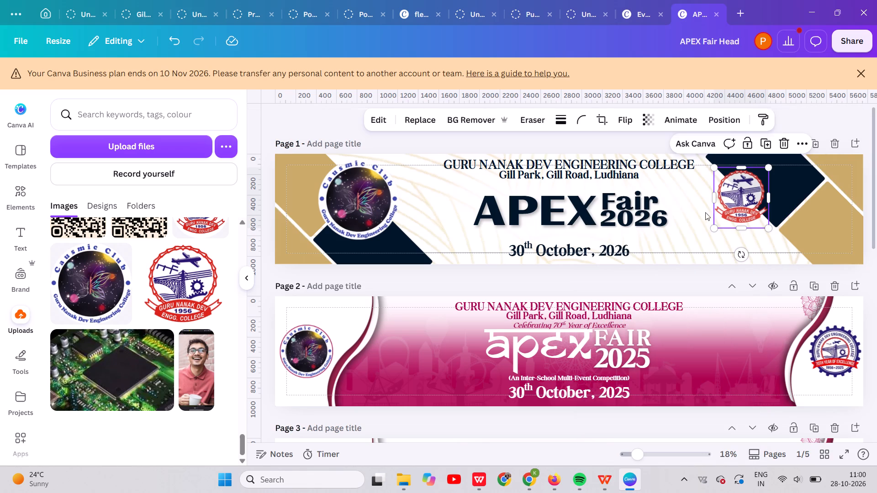
left_click_drag(741, 211, 789, 218)
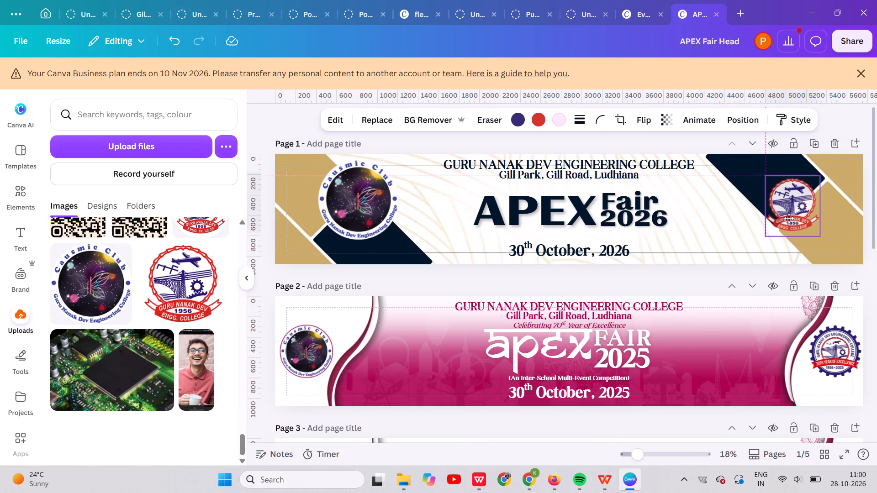
left_click_drag(789, 218, 788, 219)
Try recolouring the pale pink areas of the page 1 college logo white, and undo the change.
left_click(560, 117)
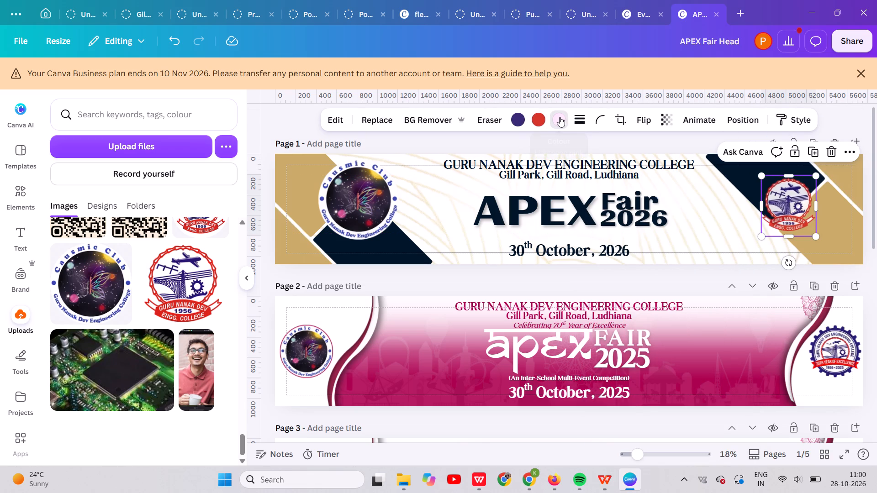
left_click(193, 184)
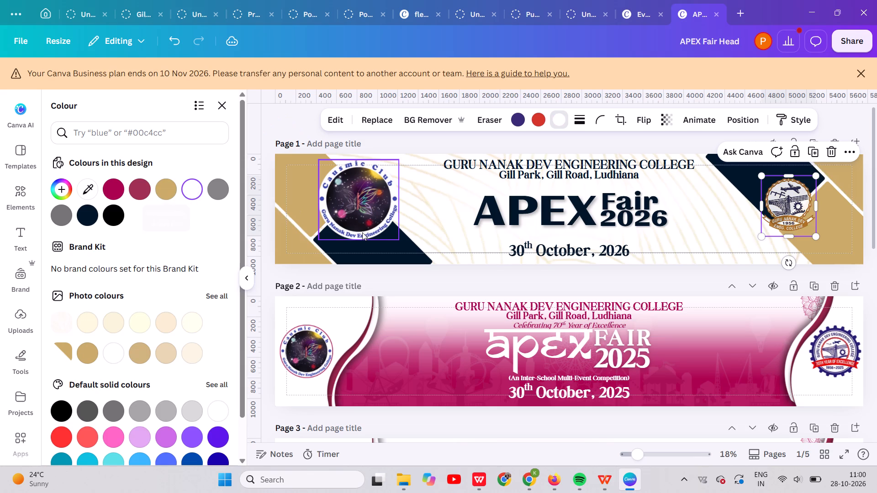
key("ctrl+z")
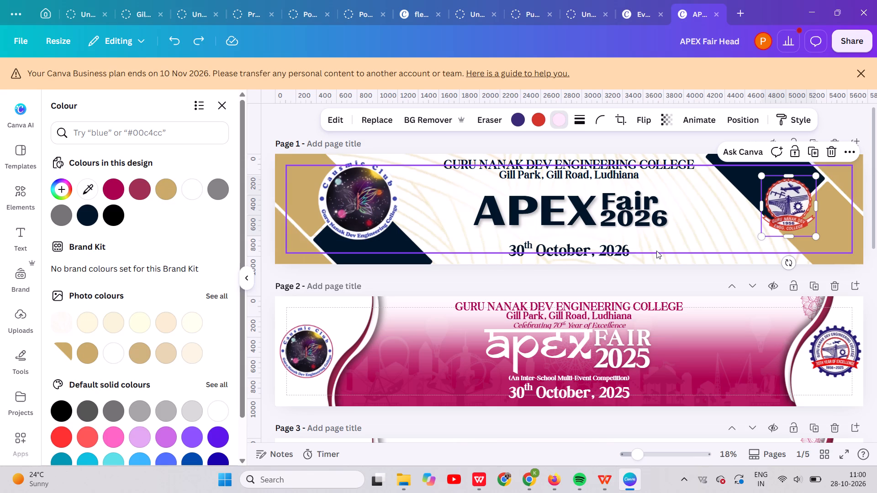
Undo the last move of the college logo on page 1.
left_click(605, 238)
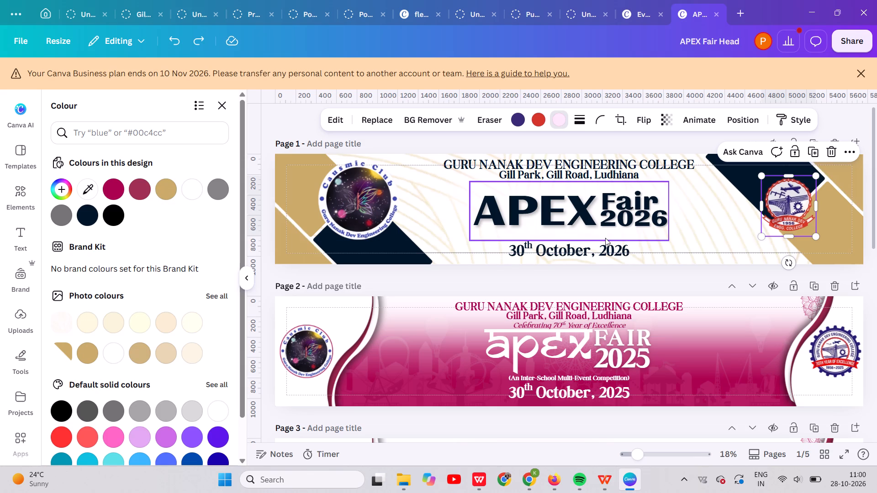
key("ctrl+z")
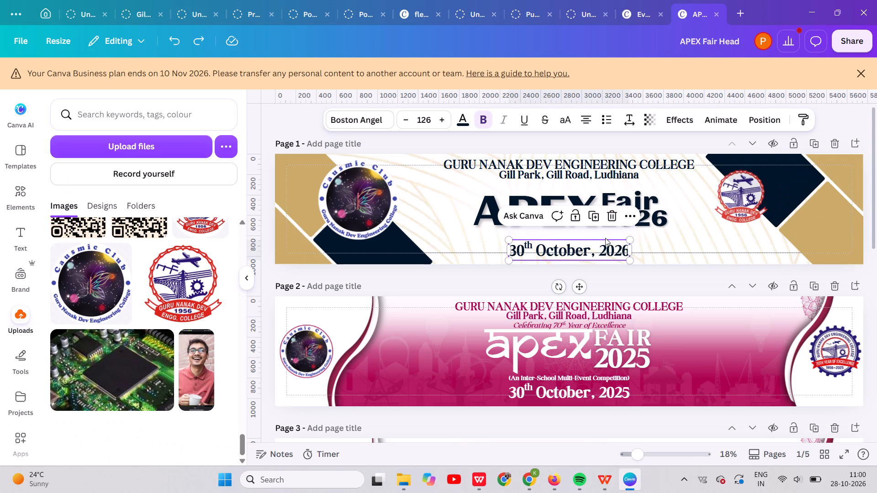
Shrink the Causmic Club logo on page 1 to about 529 × 529 and nudge it slightly upward.
left_click(375, 186)
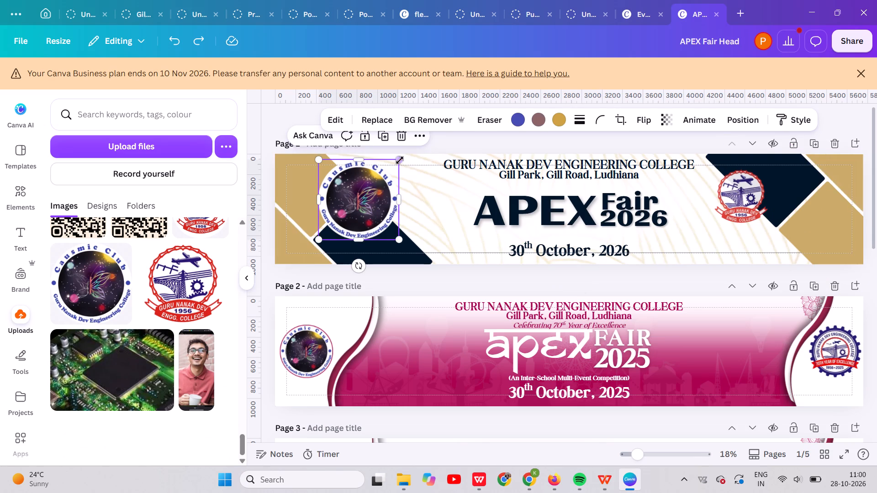
left_click_drag(399, 161, 370, 190)
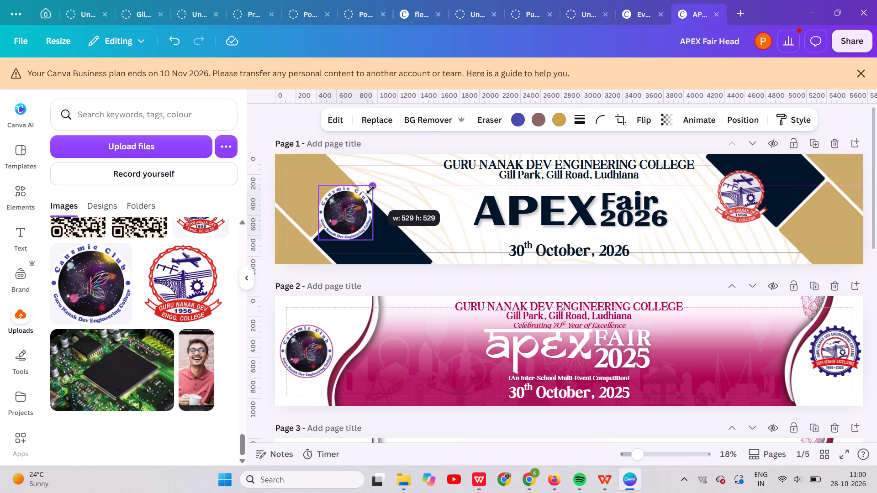
left_click_drag(370, 190, 371, 189)
left_click(356, 205)
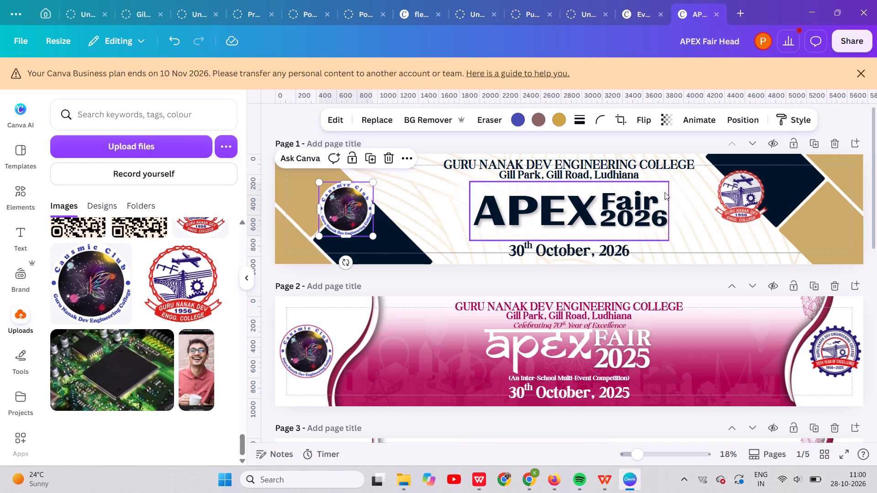
Move the page 1 college logo outward onto the gold shape and shift the Causmic Club logo slightly outward to balance it.
left_click_drag(744, 196, 784, 199)
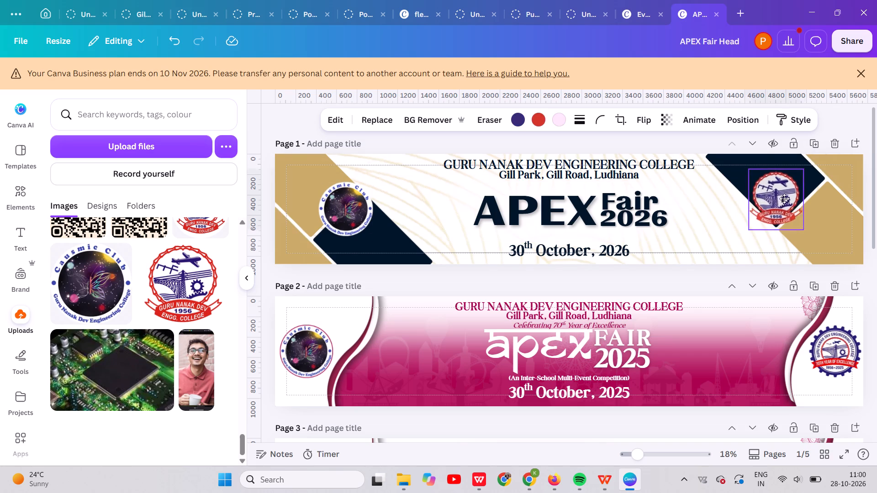
left_click_drag(784, 199, 809, 209)
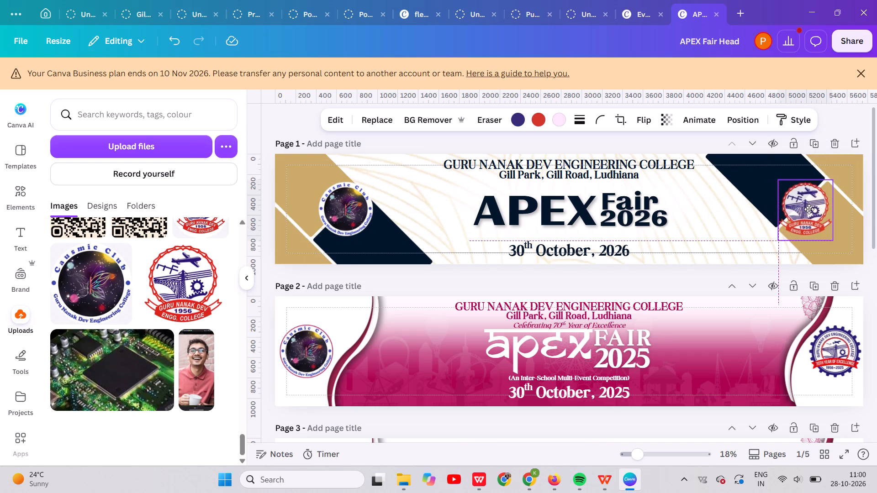
left_click_drag(809, 209, 812, 209)
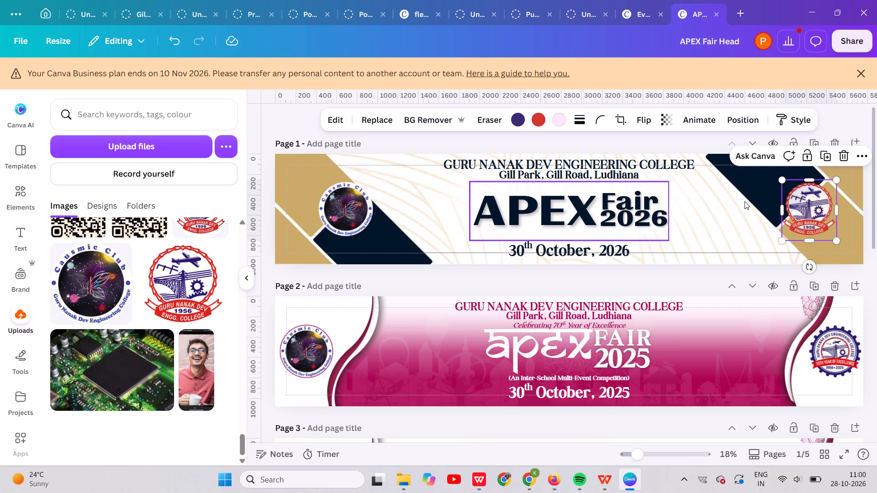
left_click_drag(344, 226, 333, 227)
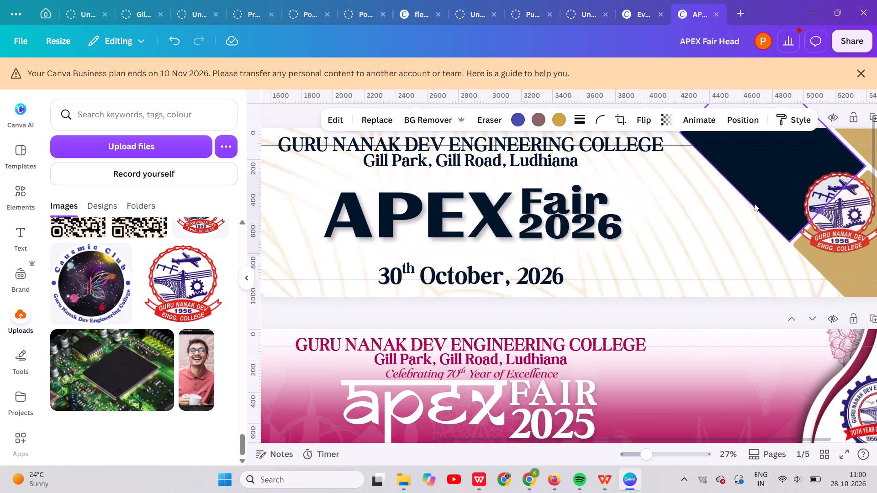
Add a circle shape to page 1 and fill it white.
scroll(755, 204, "left", 2)
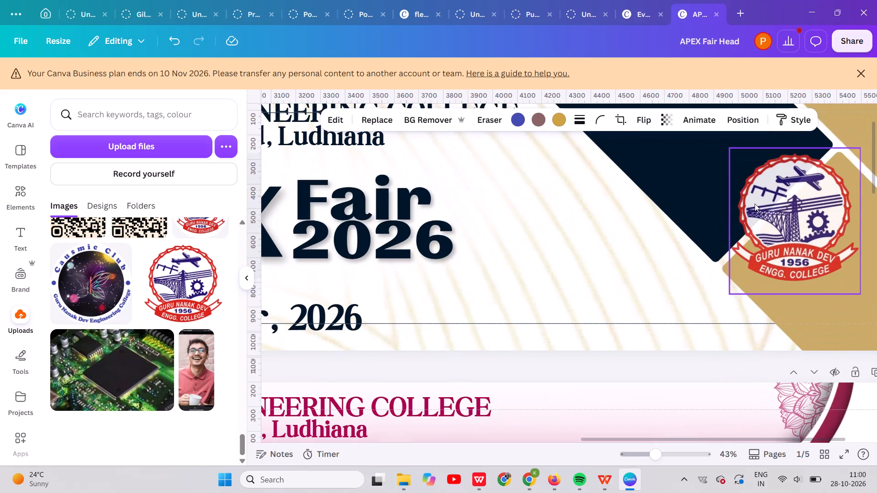
scroll(755, 204, "left", 1)
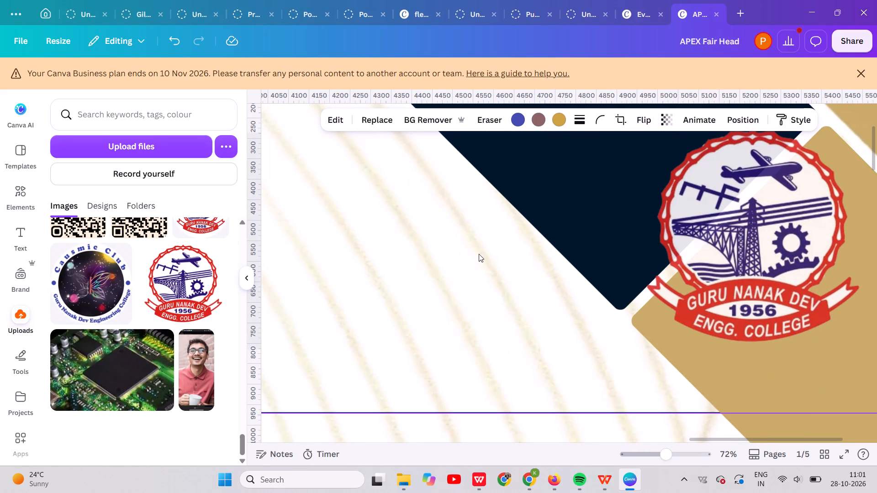
key("c")
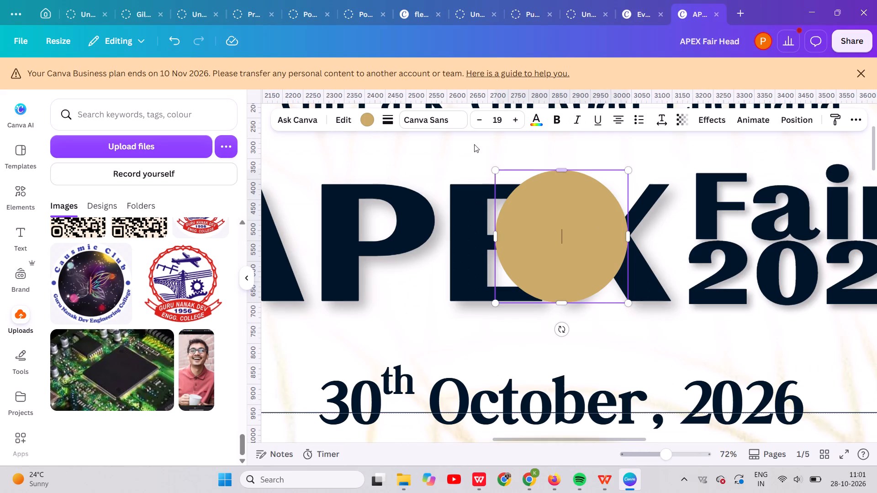
left_click(368, 124)
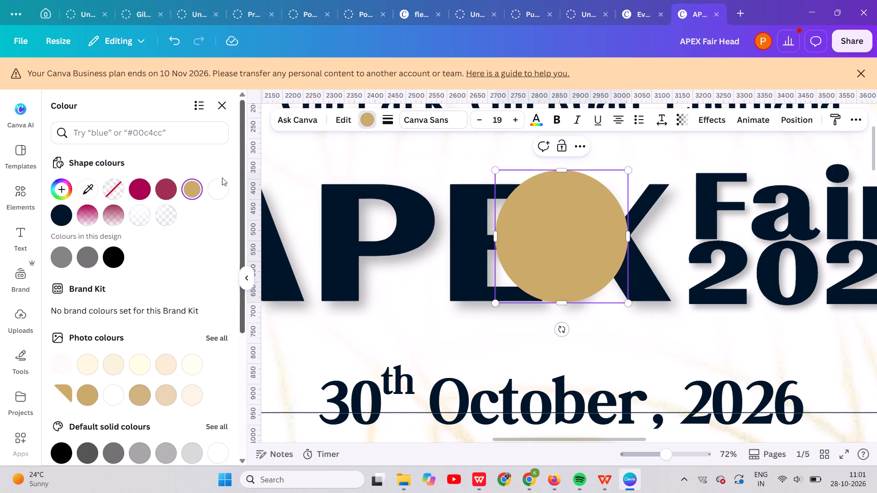
left_click(222, 184)
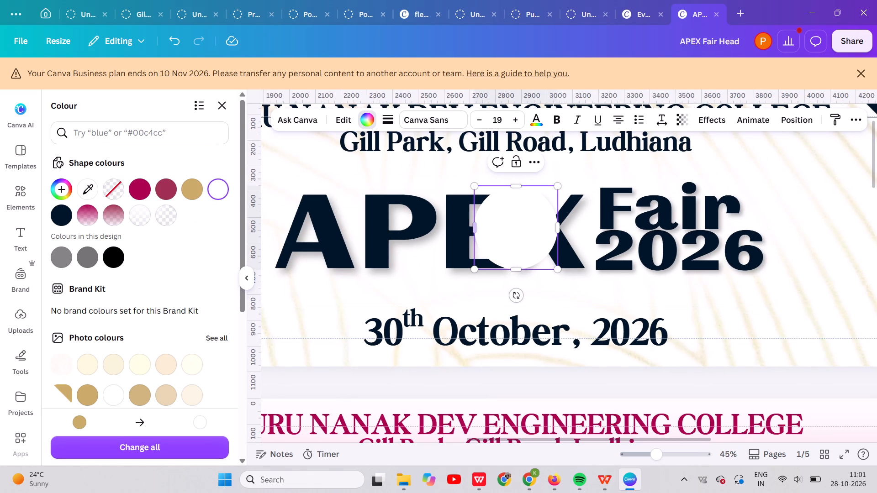
Move the white circle from the APEX title onto the college logo's round emblem on page 1.
left_click_drag(502, 230, 770, 193)
left_click_drag(525, 229, 698, 186)
left_click(662, 169)
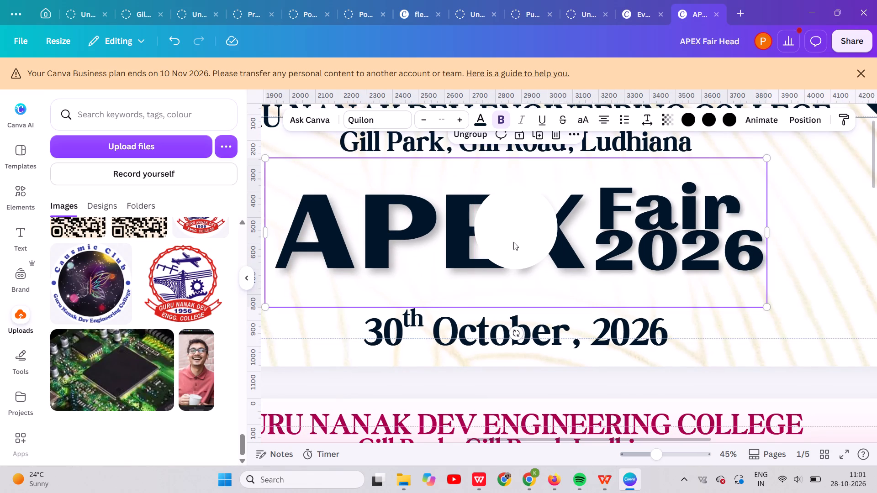
left_click_drag(513, 242, 839, 185)
scroll(839, 185, "left", 5)
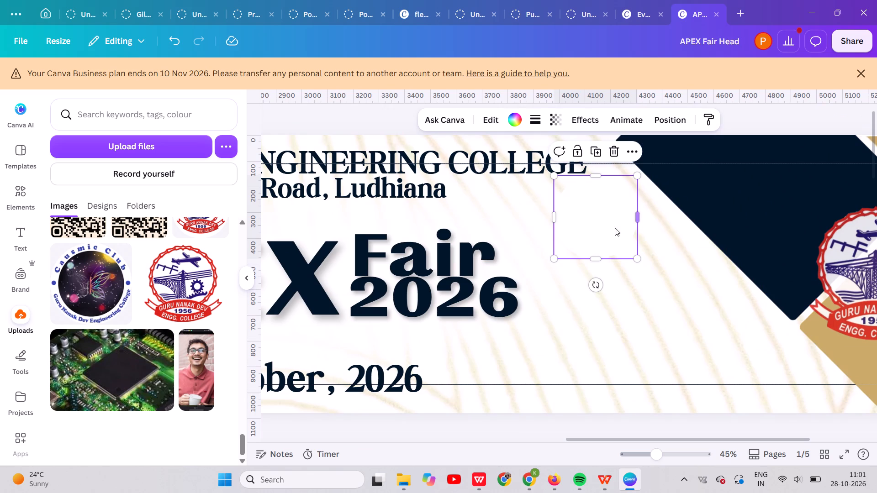
left_click_drag(608, 224, 784, 236)
scroll(784, 236, "left", 2)
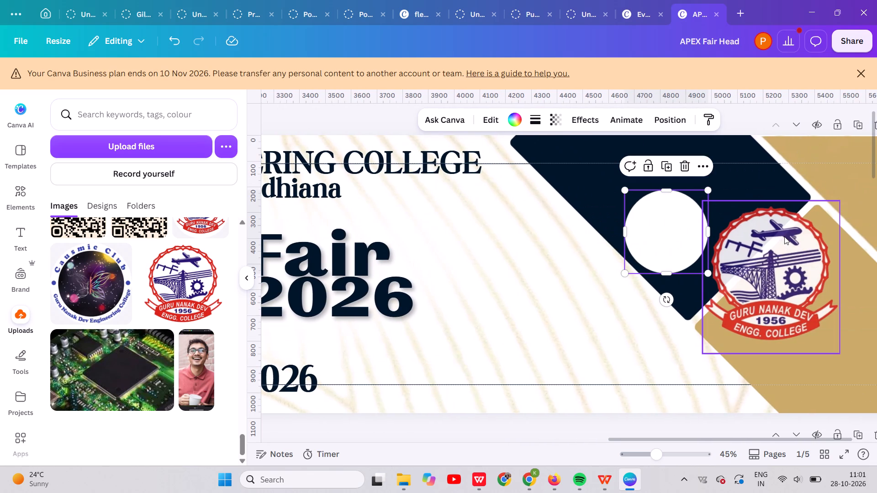
left_click_drag(671, 235, 690, 244)
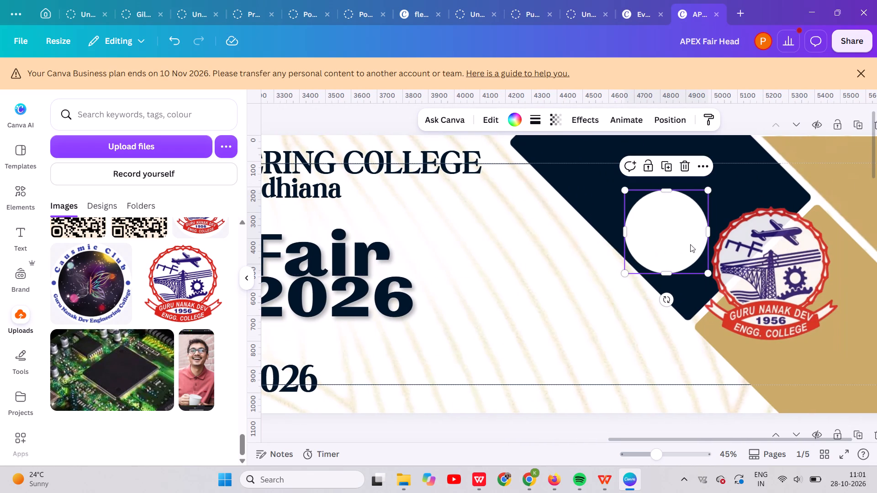
left_click_drag(690, 244, 782, 267)
Reorder the white circle's layer so it sits behind the college logo but above the navy and gold shapes.
right_click(782, 267)
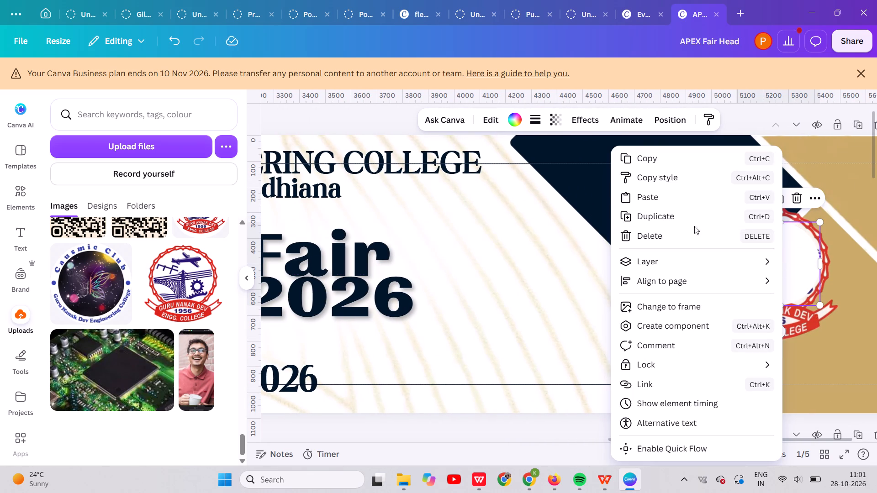
left_click(699, 265)
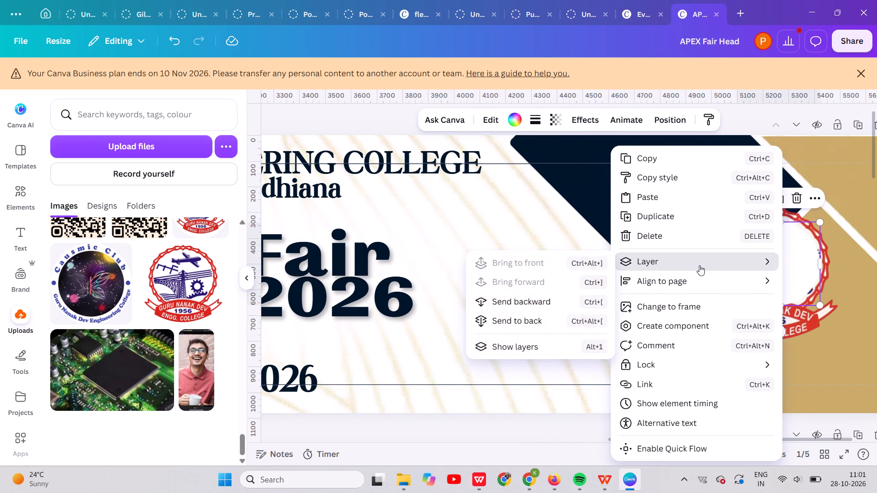
left_click(628, 266)
left_click(520, 316)
left_click(515, 285)
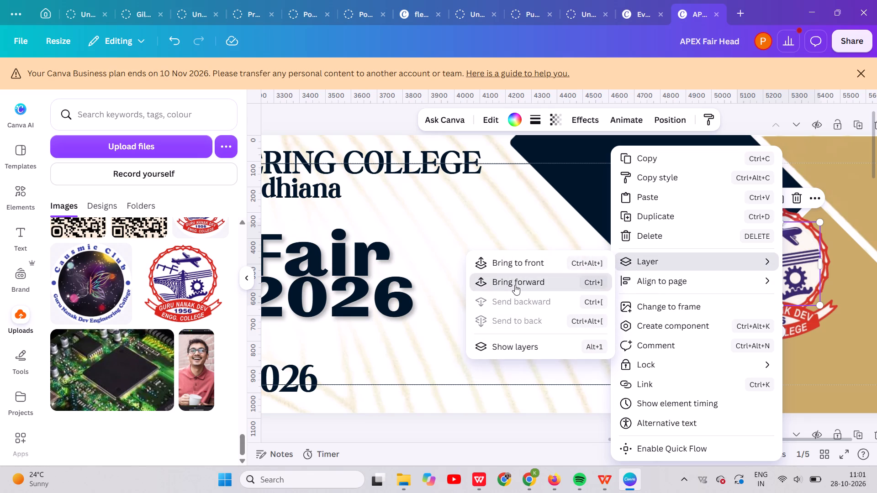
left_click(515, 285)
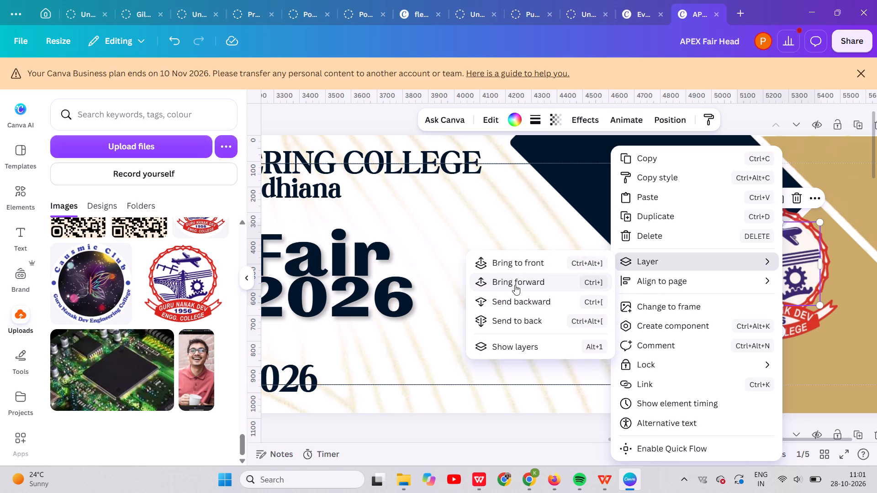
left_click(515, 284)
left_click(515, 284)
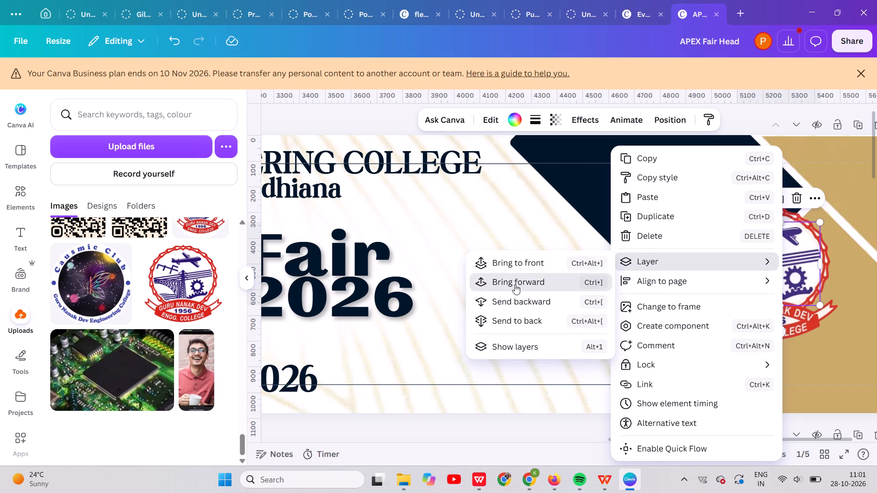
left_click(515, 284)
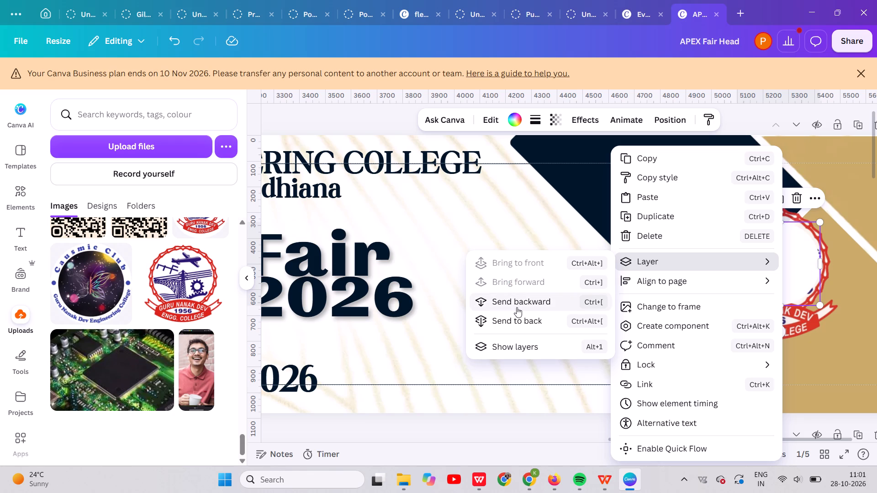
left_click(517, 308)
left_click(554, 196)
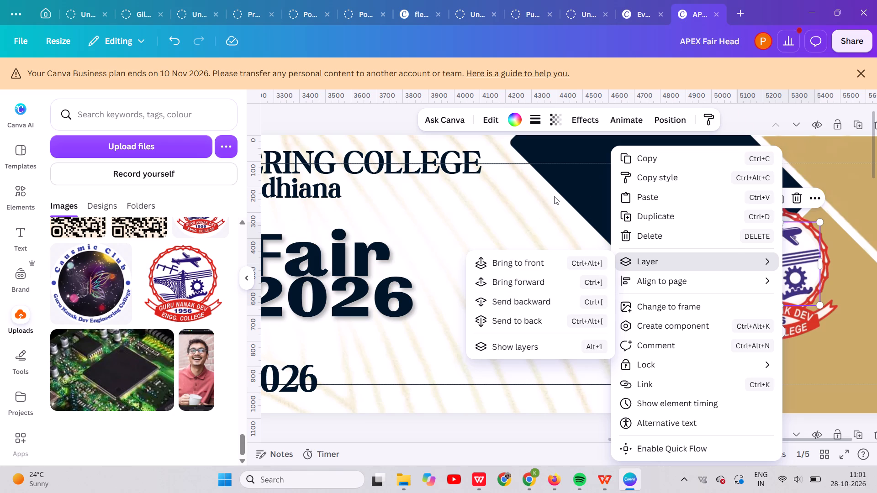
Resize the white circle to about 440 × 420 so it fills the area within the college logo's red ring.
left_click_drag(735, 225, 717, 224)
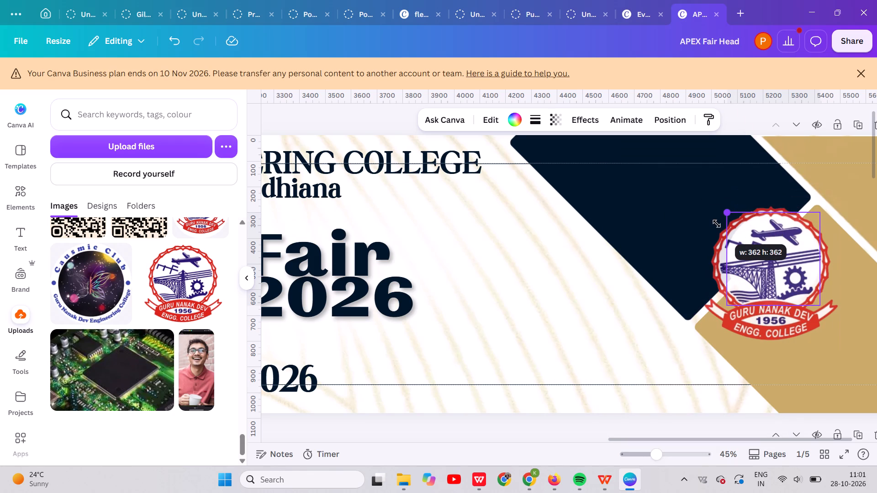
left_click_drag(717, 224, 714, 223)
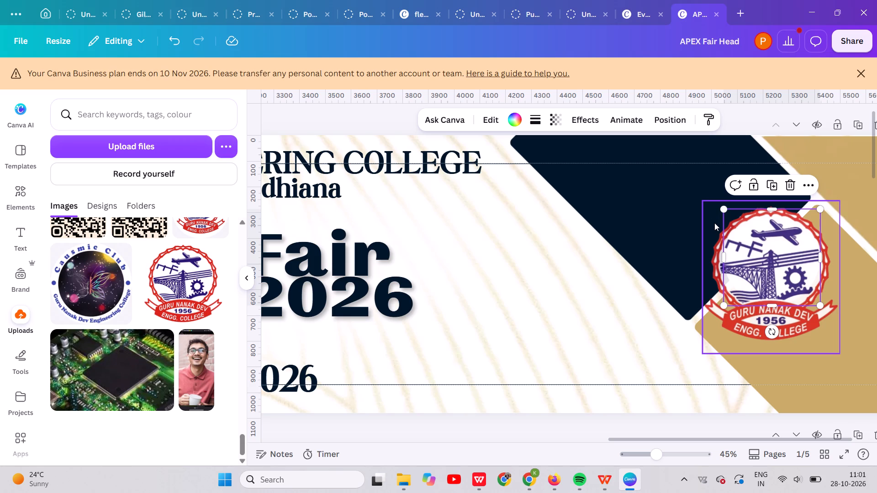
left_click_drag(818, 304, 798, 297)
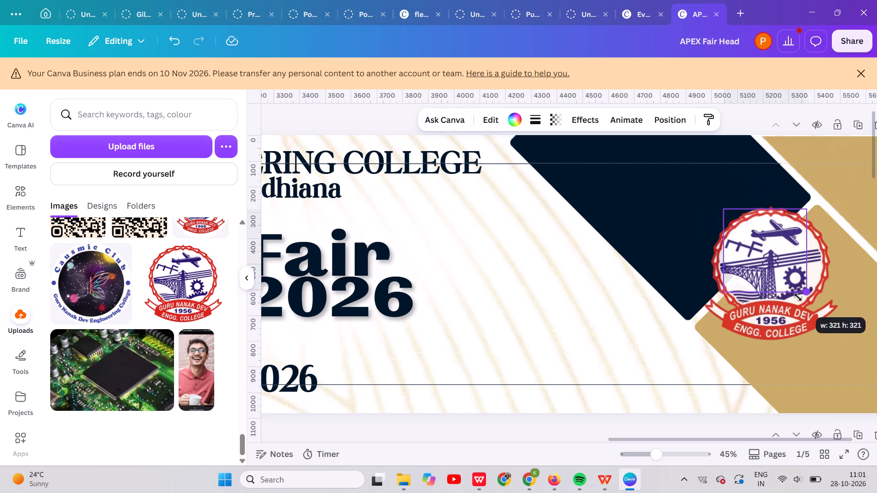
left_click_drag(798, 297, 822, 311)
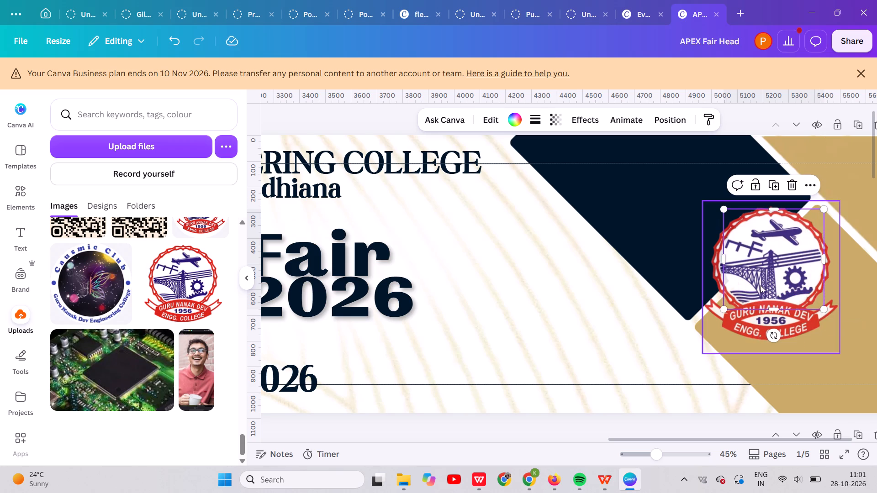
left_click_drag(721, 258, 712, 260)
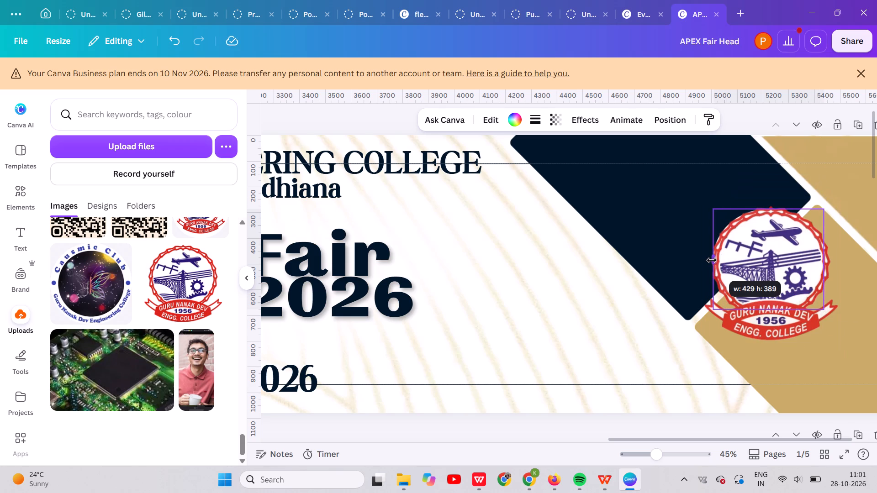
left_click_drag(712, 260, 713, 261)
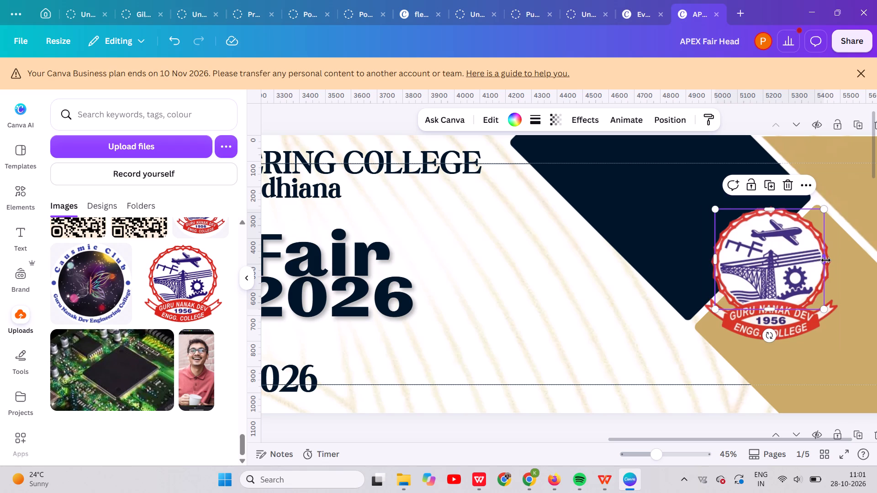
left_click_drag(826, 260, 830, 262)
left_click_drag(765, 313, 766, 325)
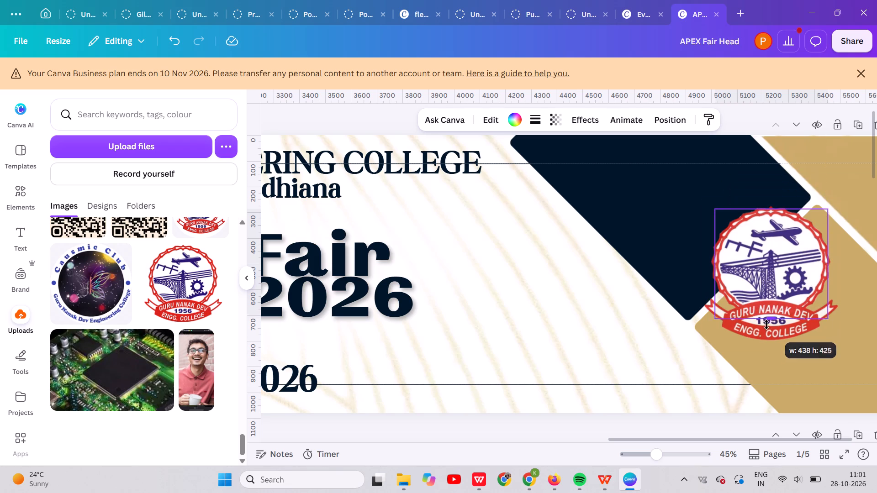
left_click_drag(766, 325, 765, 321)
left_click(711, 267)
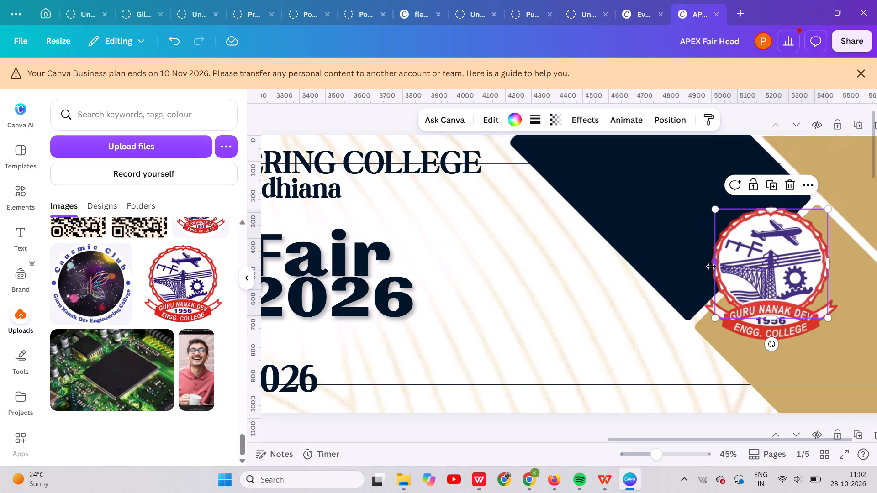
left_click(713, 265)
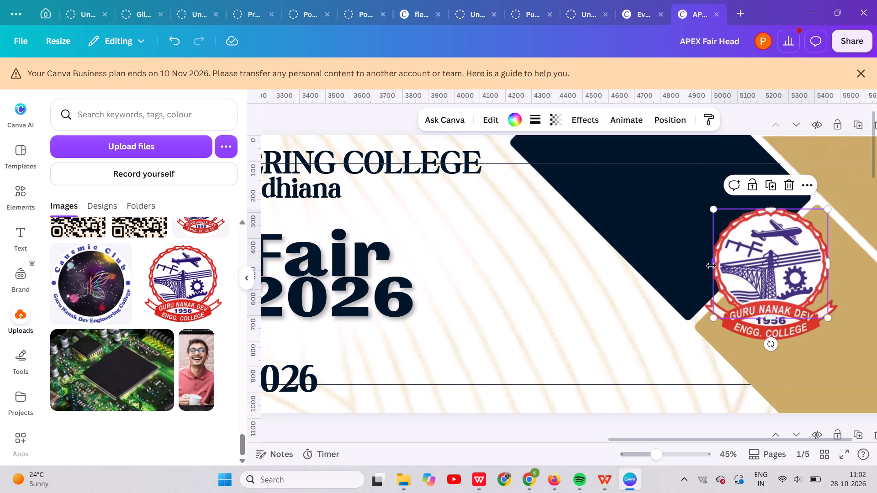
Group the college logo with the white circle behind it on page 1.
left_click(864, 256)
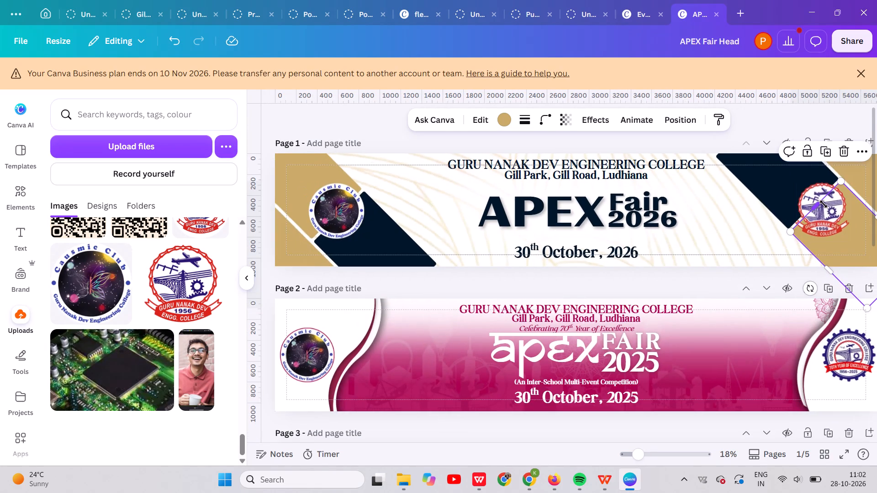
left_click(824, 204)
left_click(811, 199)
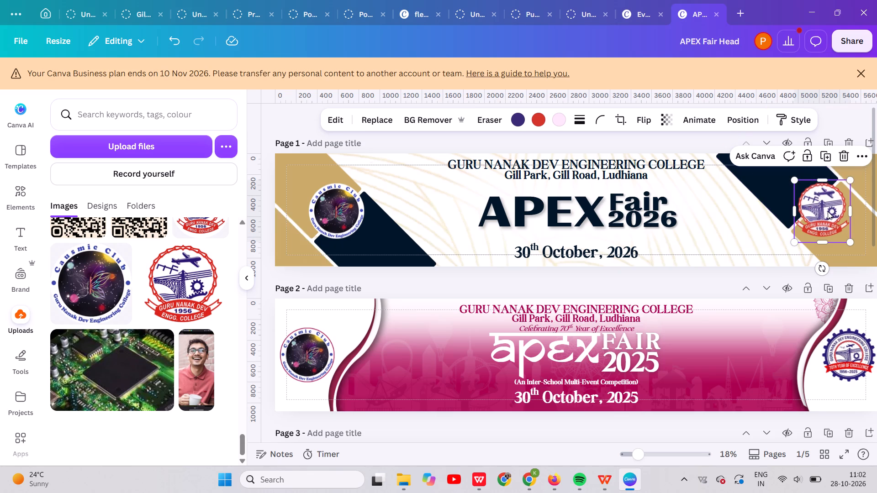
left_click(855, 158)
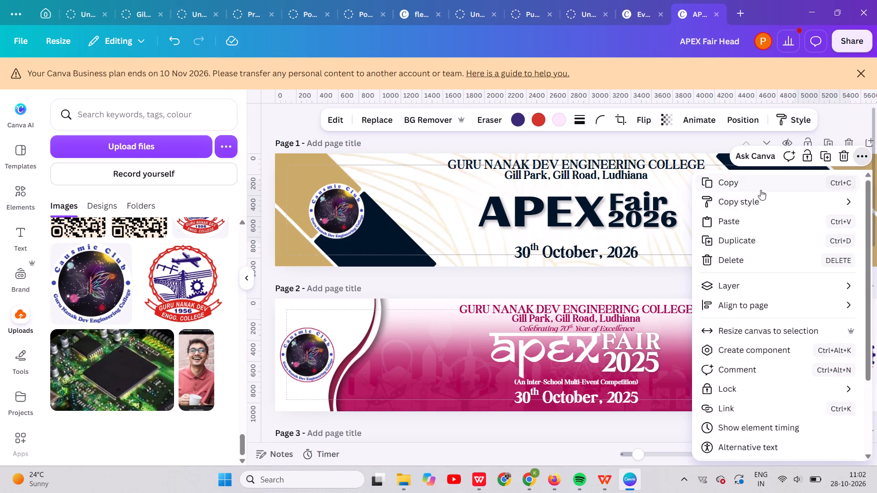
left_click(773, 294)
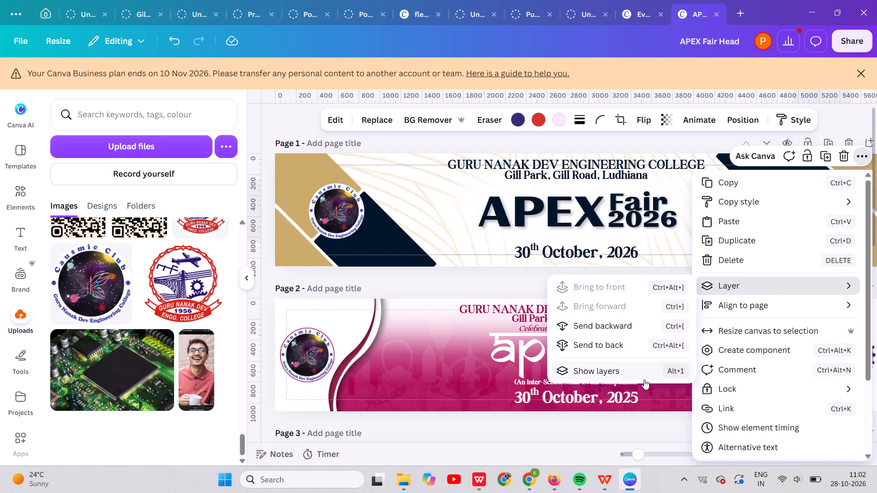
left_click(644, 379)
scroll(107, 320, "down", 1)
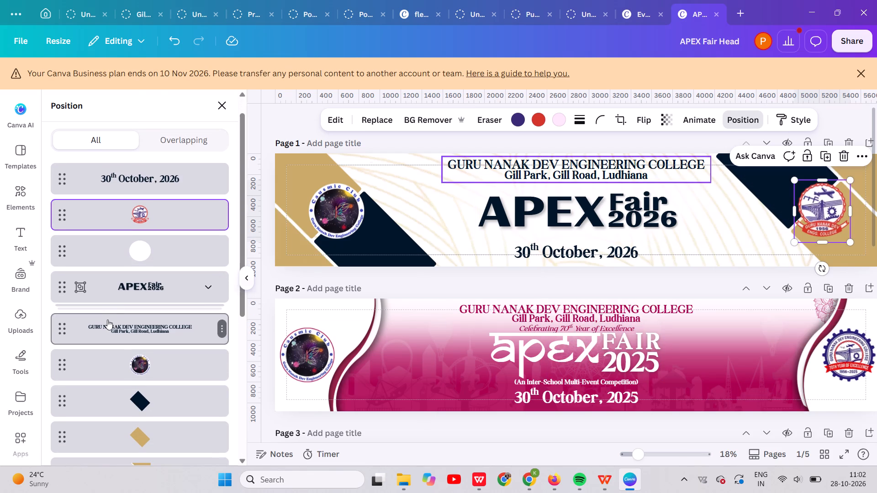
left_click_drag(169, 252, 177, 219)
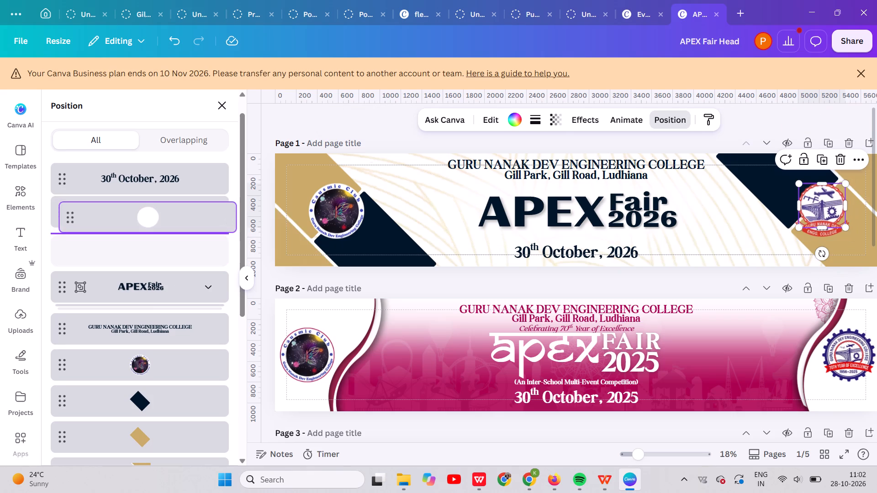
left_click_drag(177, 219, 172, 240)
left_click(183, 218)
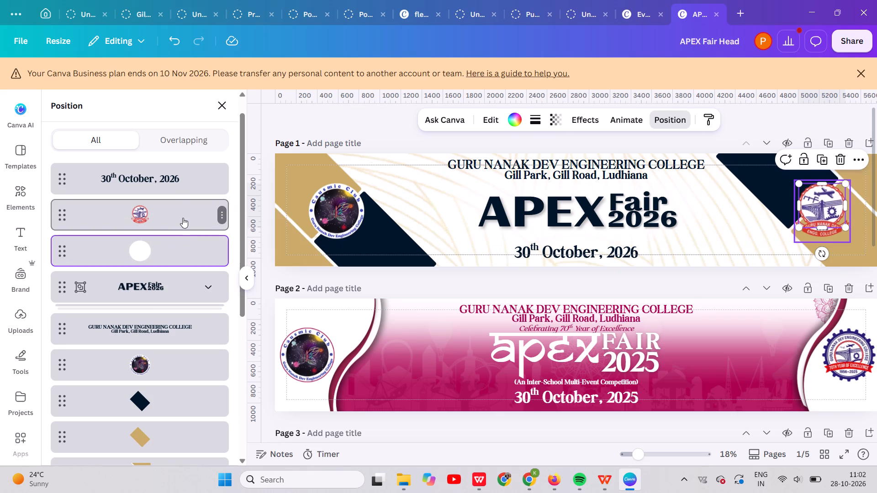
left_click(184, 246, "shift")
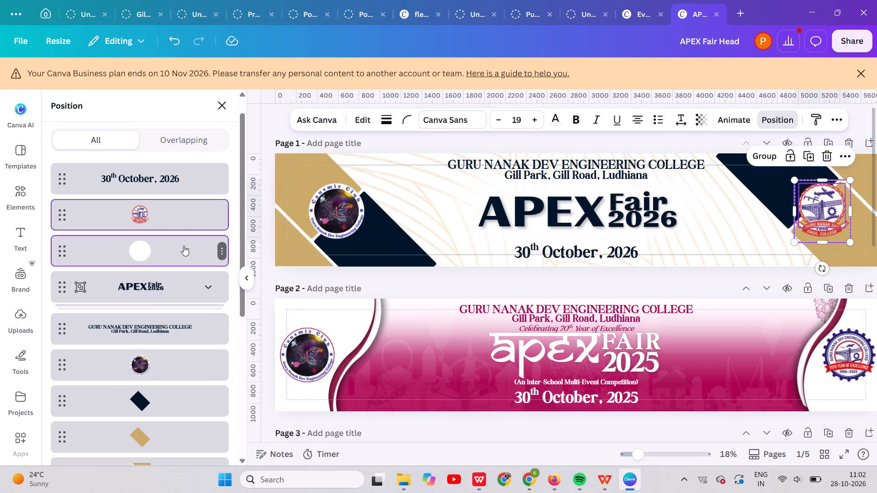
left_click(221, 249)
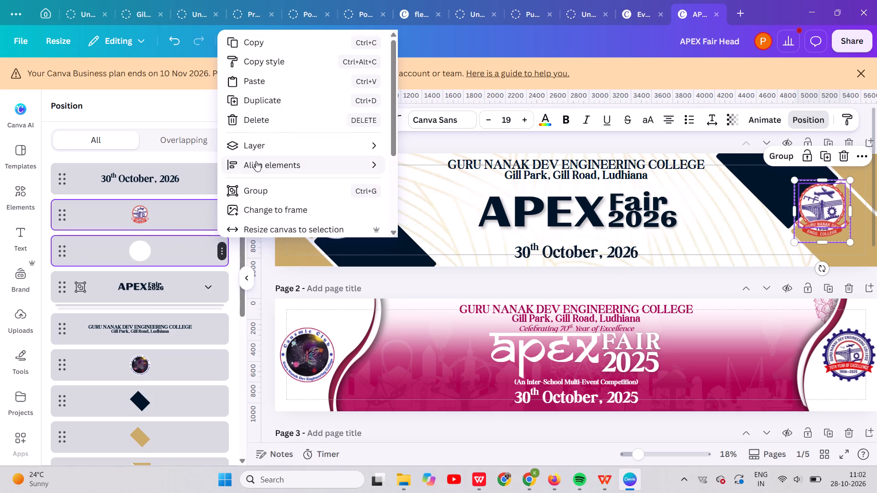
left_click(254, 188)
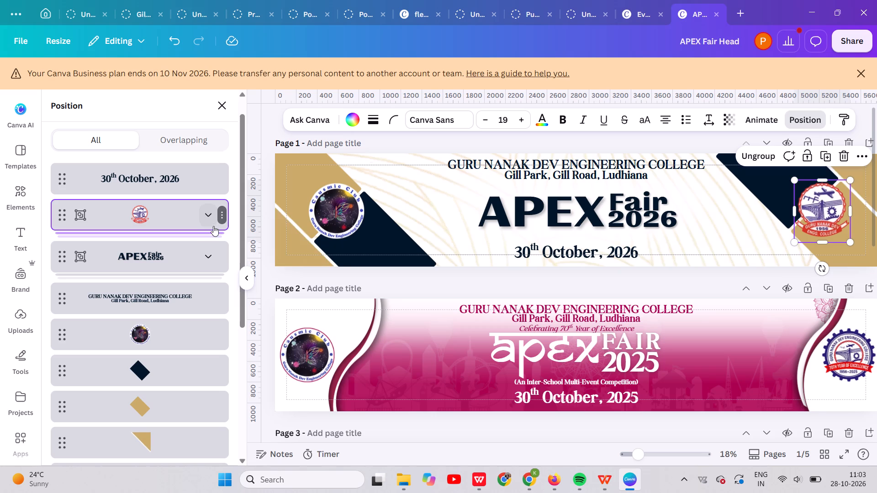
Move the Causmic Club logo on page 1 slightly outward toward the page edge, level with the college logo.
scroll(340, 230, "left", 1)
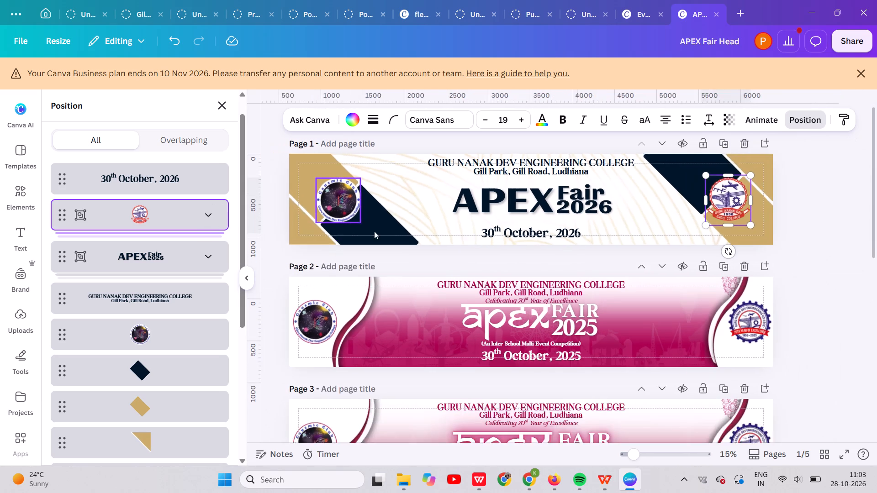
scroll(523, 203, "left", 1)
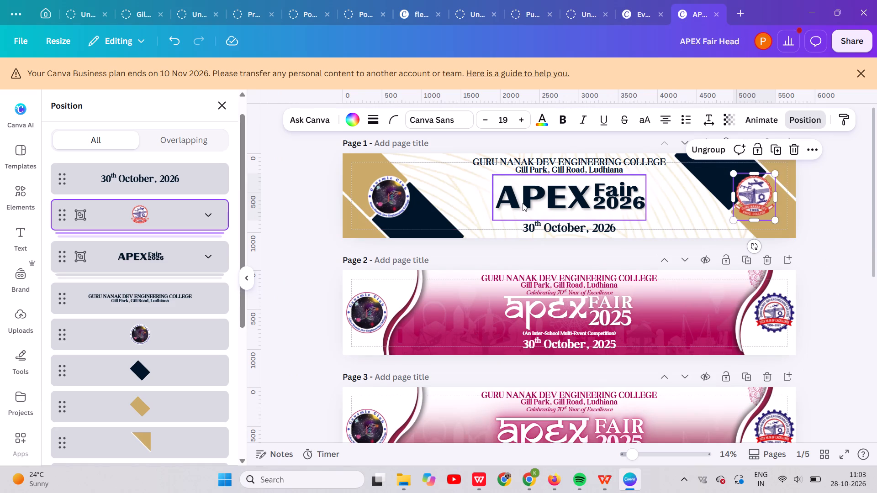
scroll(523, 203, "left", 1)
left_click(397, 205)
left_click_drag(397, 205, 389, 202)
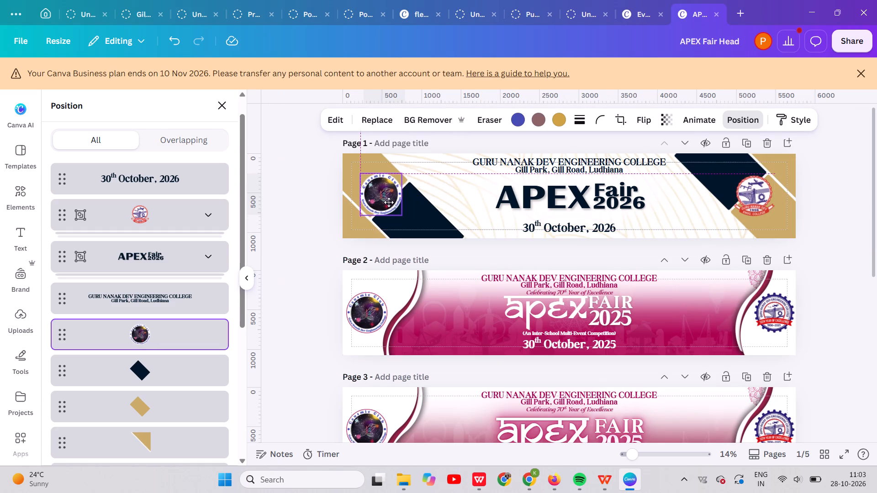
left_click_drag(389, 202, 389, 204)
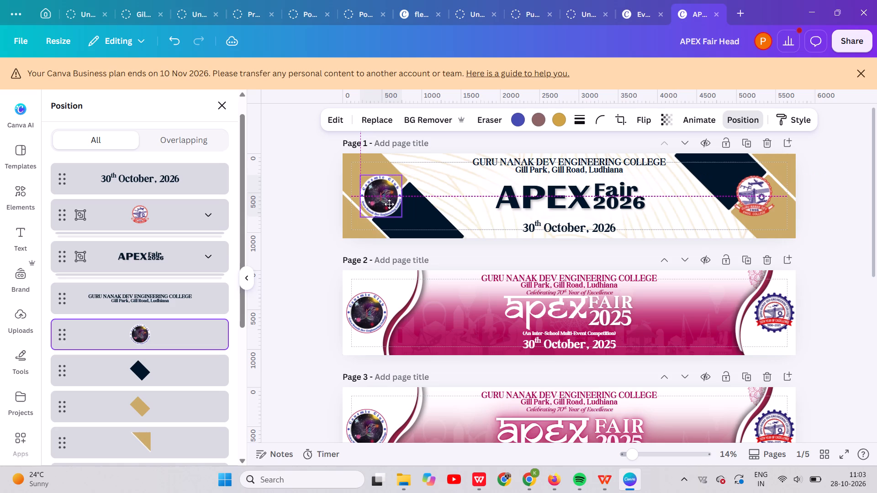
left_click_drag(389, 204, 389, 205)
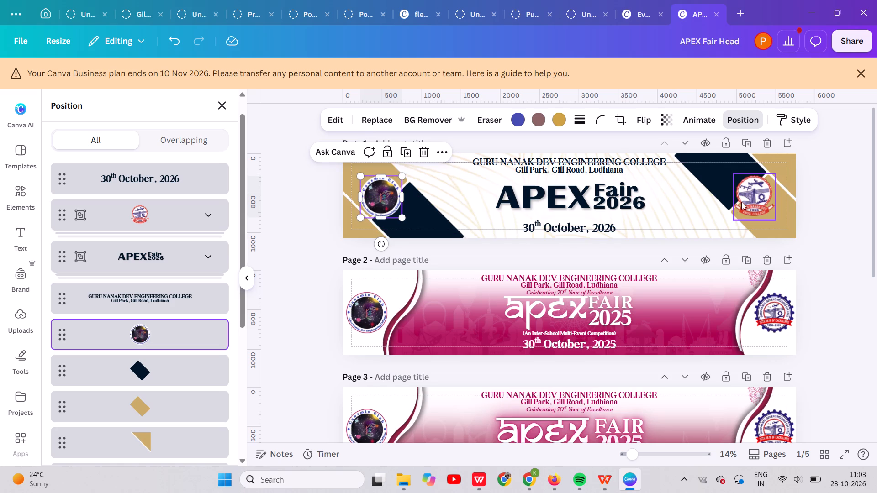
Shift the grouped college logo on page 1 slightly outward to balance the club logo.
left_click(741, 202)
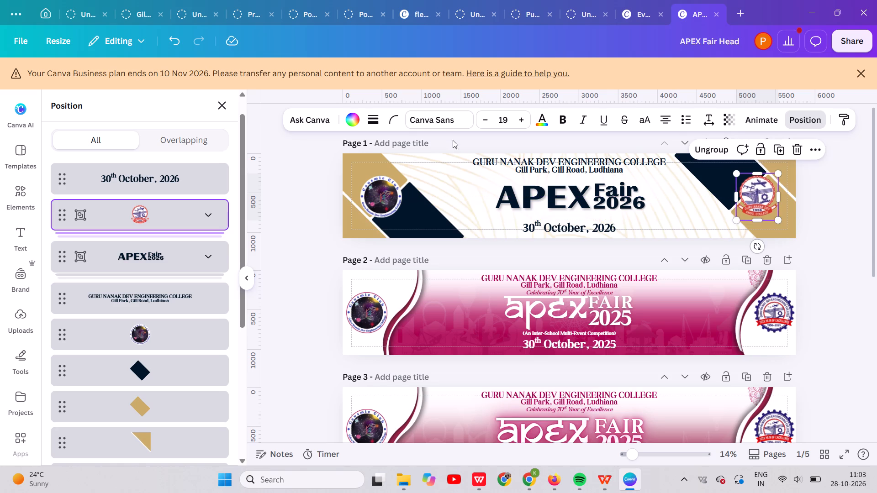
left_click(221, 108)
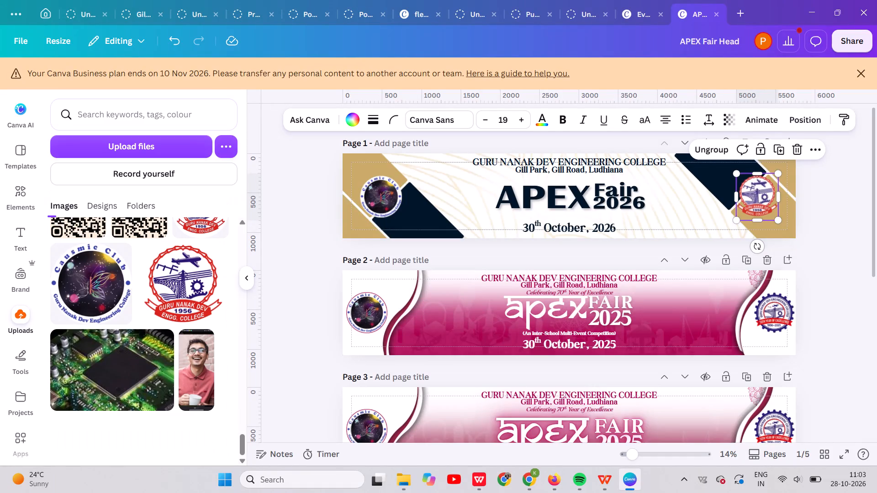
left_click(28, 321)
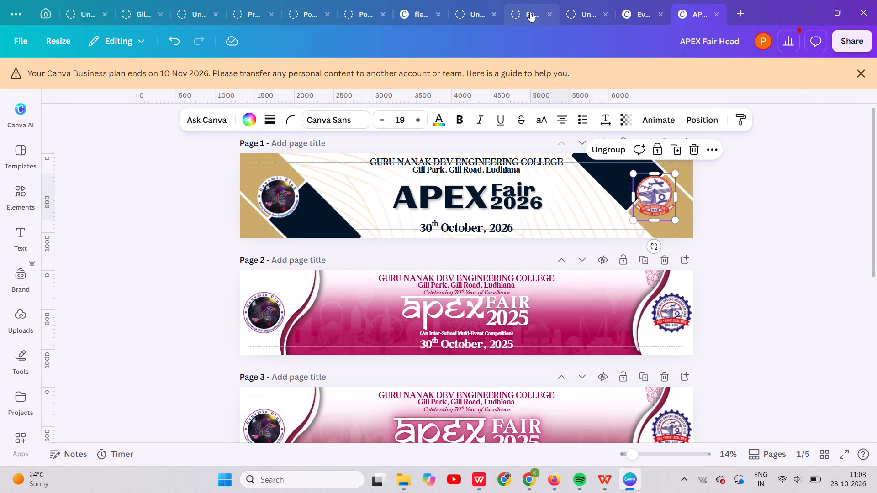
Open the untitled 21 × 14.8 cm navy GNE'S APEX 2026 design from the recent designs.
left_click(48, 5)
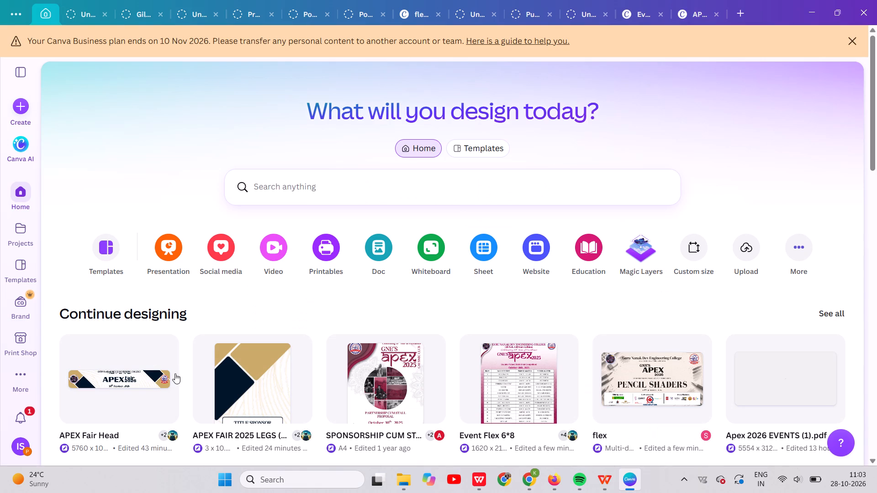
scroll(175, 373, "down", 3)
scroll(754, 102, "up", 1)
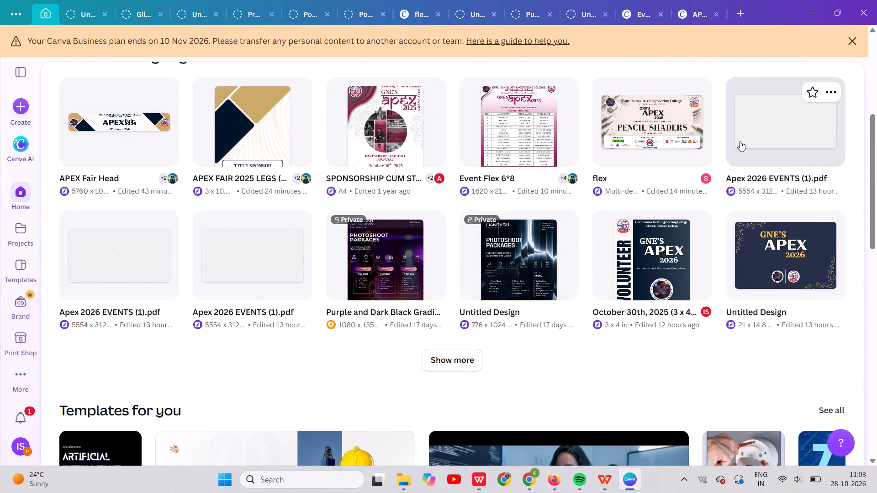
left_click(466, 352)
scroll(485, 334, "down", 1)
left_click(758, 223)
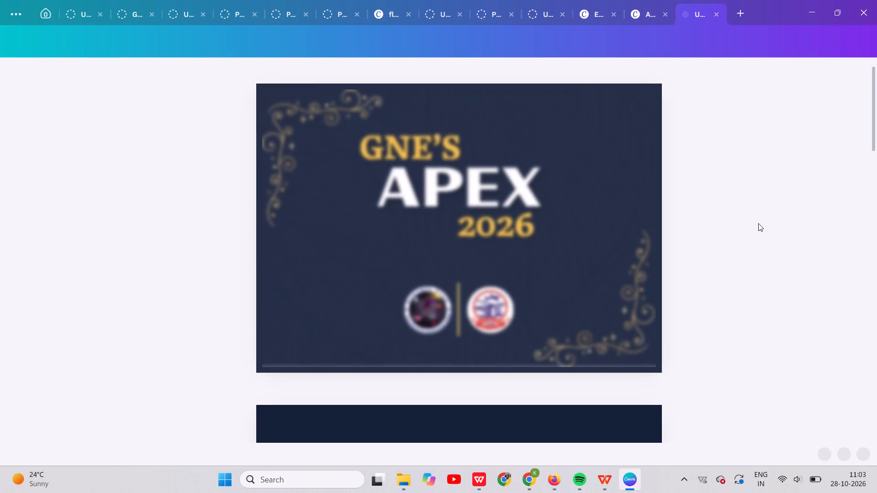
Move the GNE'S, APEX and 2026 texts down together on page 1, closer to the two logos.
left_click(471, 217)
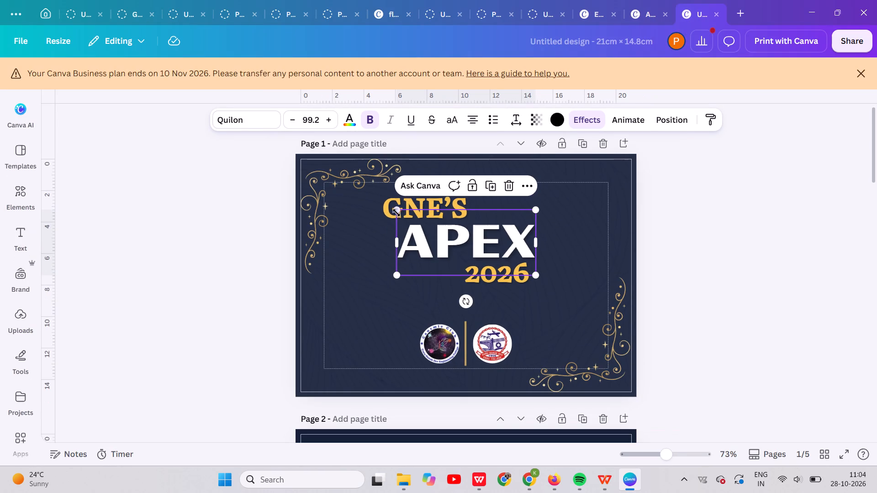
left_click(415, 201, "shift")
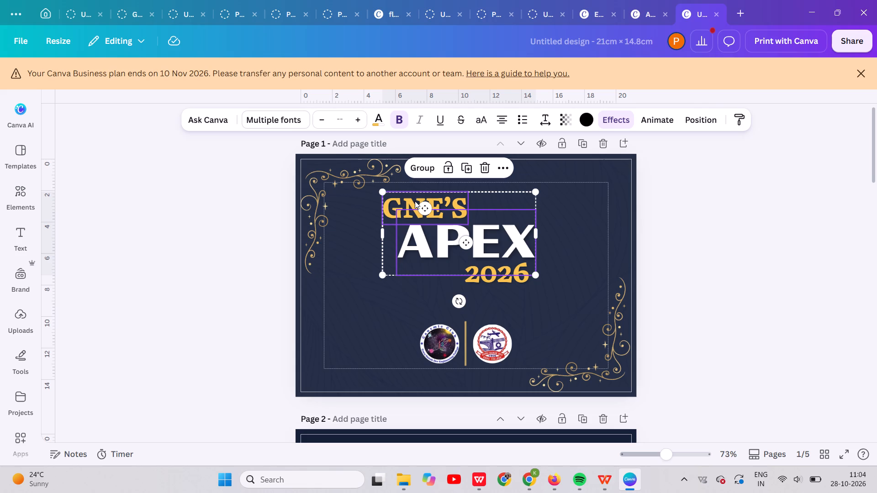
left_click(517, 289, "shift")
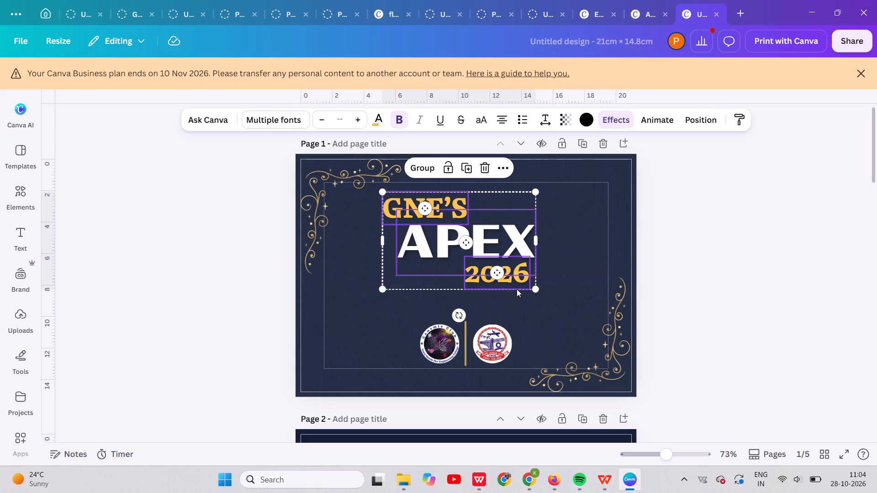
key("Down")
key("Down")
key("Down")
key("Down")
key("Down")
key("Down")
key("Down")
key("Down")
key("Down")
key("Down")
key("Down")
key("Down")
key("Down")
key("Down")
key("Down")
key("Up")
key("Up")
key("Up")
key("Up")
key("Up")
key("Up")
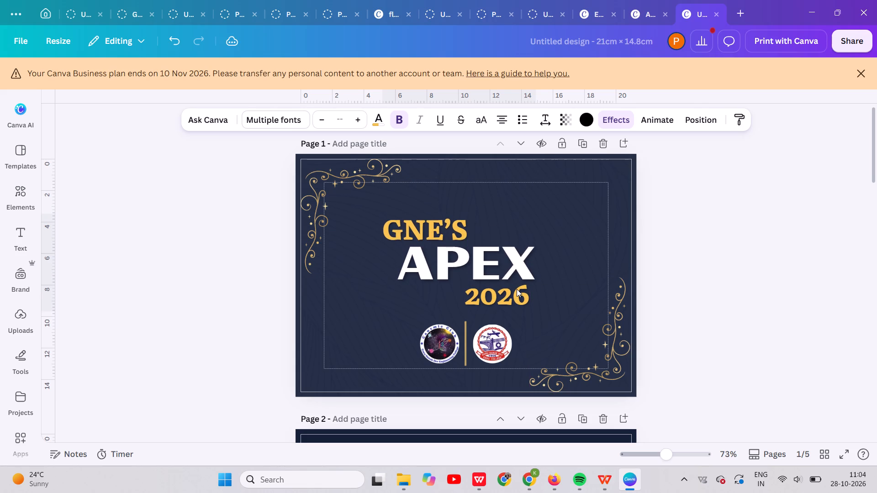
key("Down")
key("Down")
key("Down")
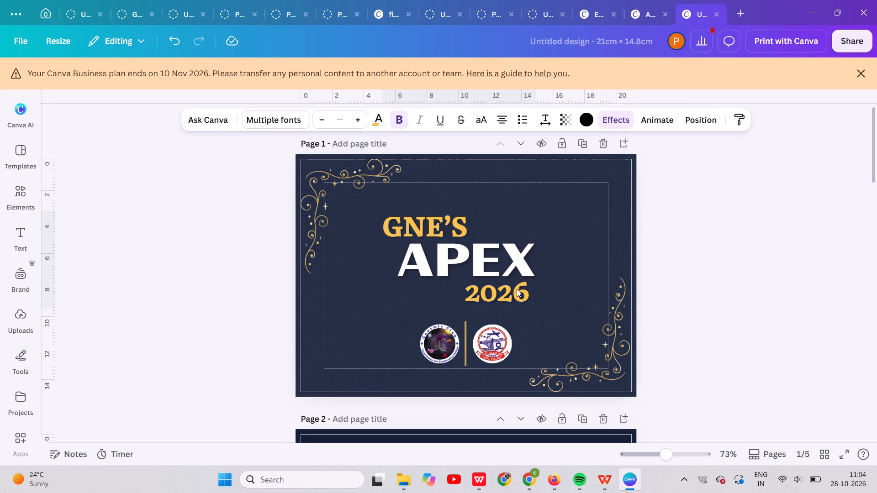
left_click(766, 232)
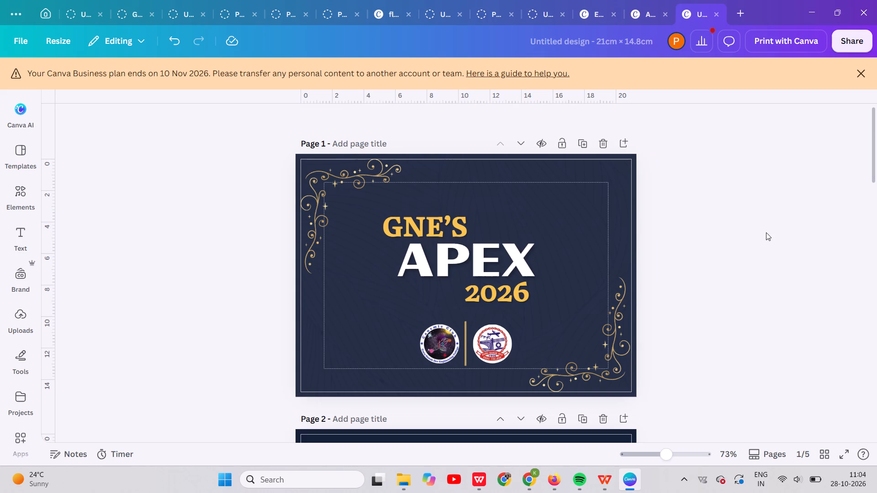
Return to the APEX Fair Head design and check the placement of the logos on page 1.
left_click(622, 16)
left_click(642, 14)
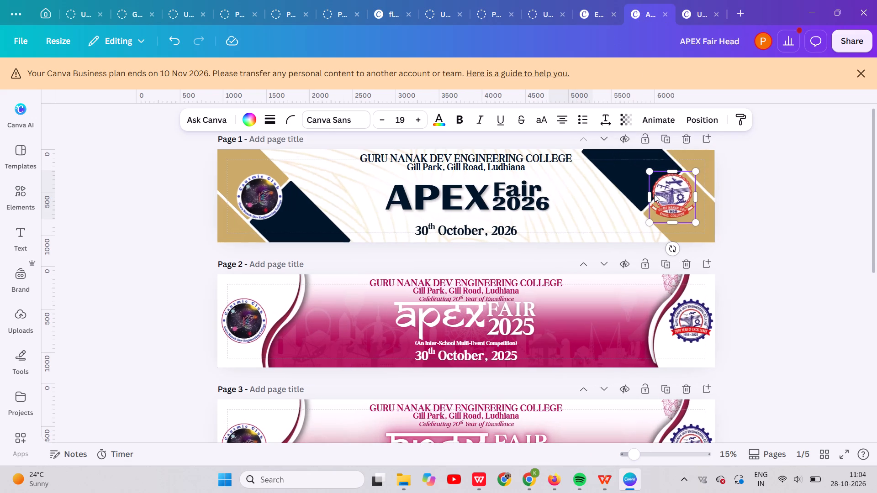
scroll(654, 194, "left", 1)
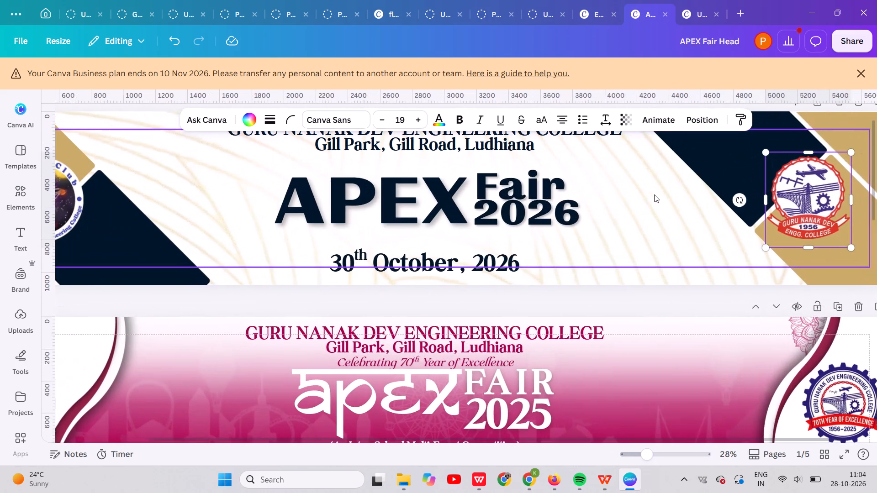
scroll(654, 194, "left", 1)
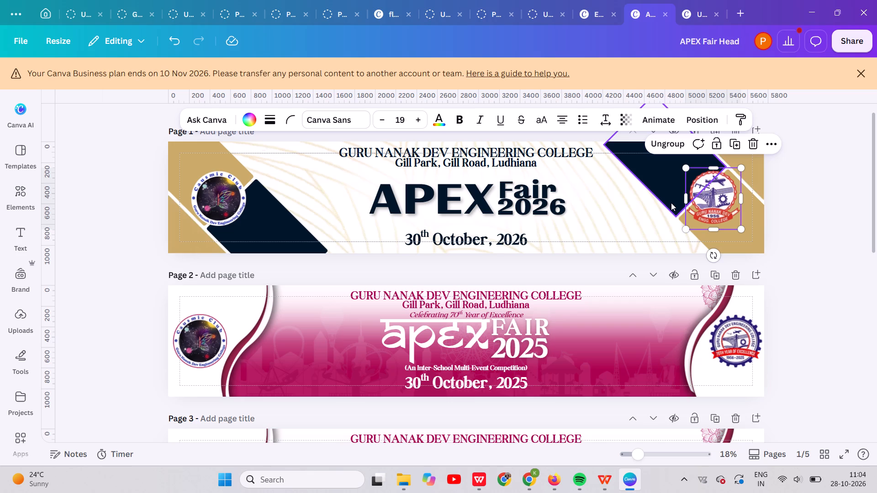
left_click(818, 212)
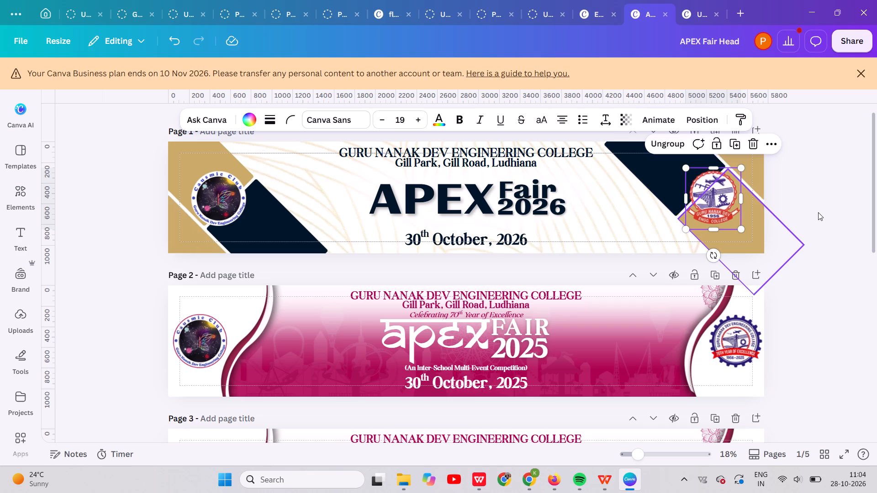
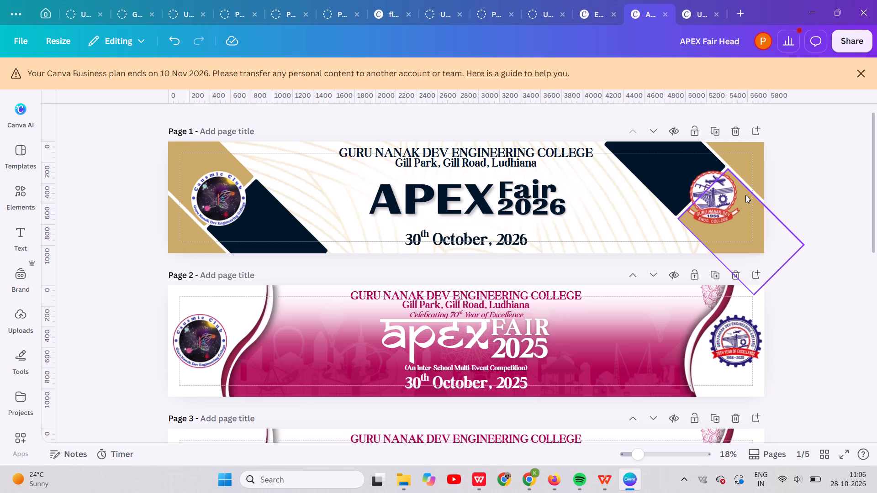
Enlarge the club logo on page 1 to about 602 × 602 px and shift it slightly down.
left_click(721, 191)
left_click(826, 208)
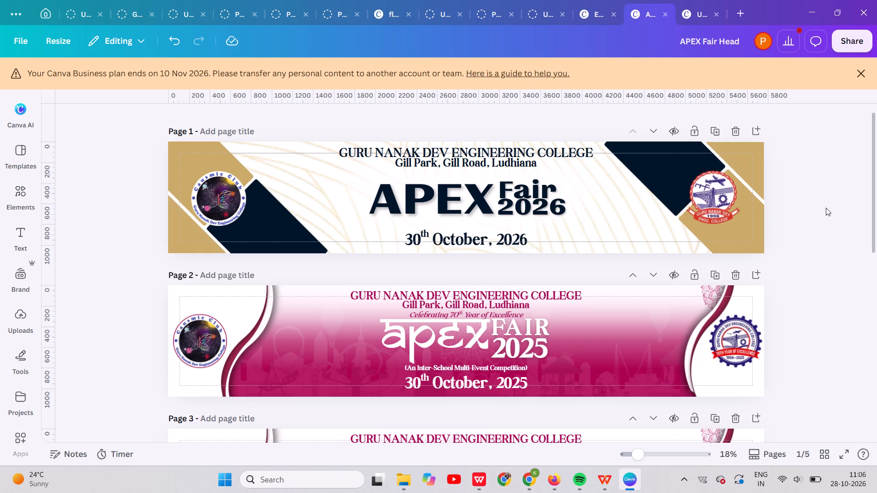
left_click(217, 191)
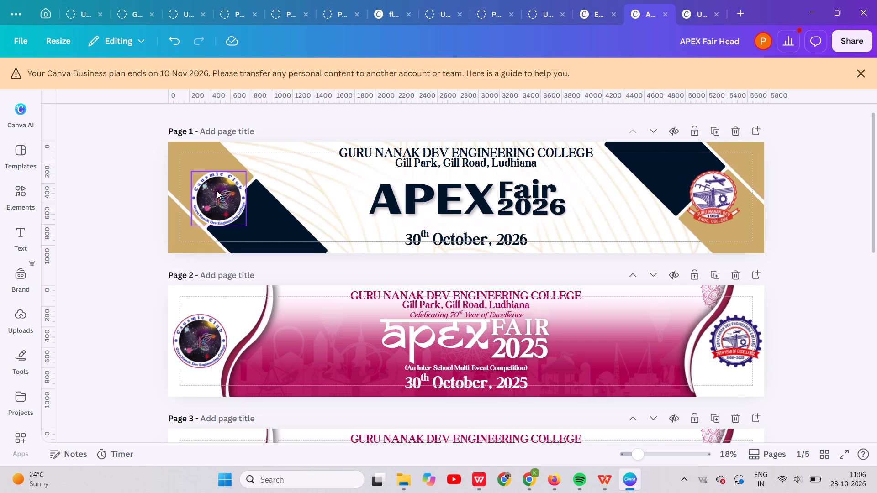
left_click_drag(192, 170, 186, 164)
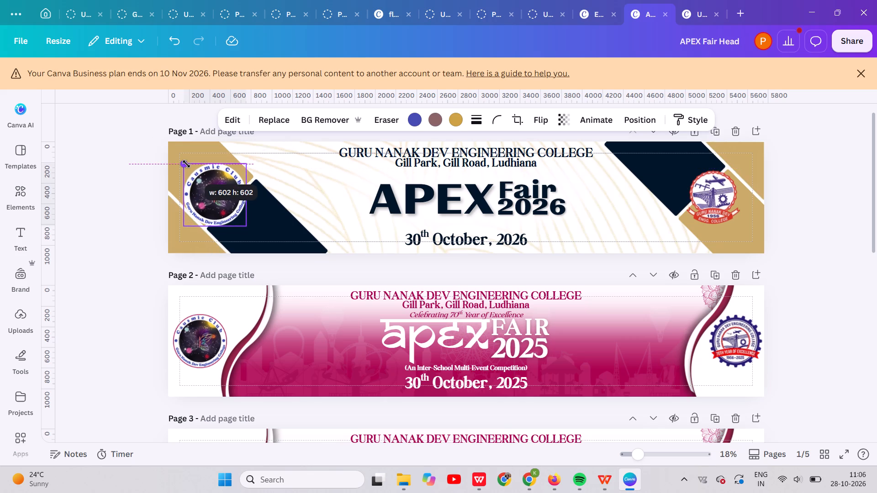
left_click_drag(186, 164, 185, 164)
left_click(197, 189)
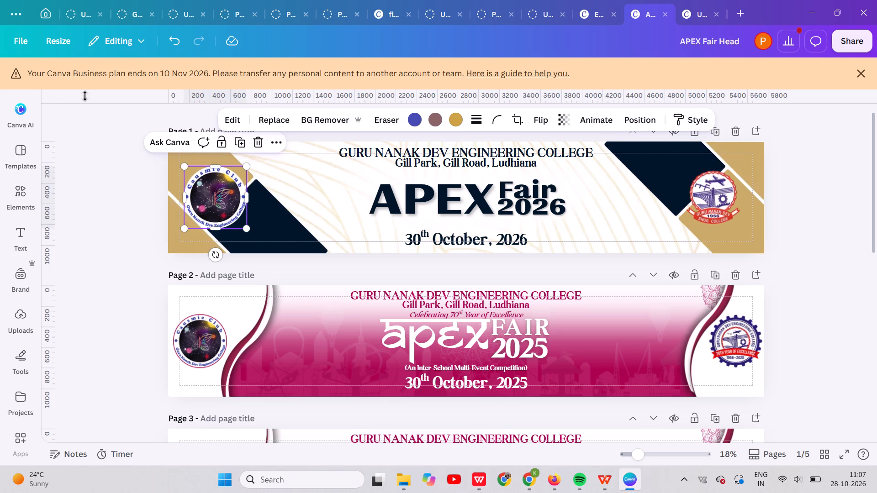
Add custom layout guides to page 1 with 6 columns at an 18 px gap and 6 rows with no gap or margin.
left_click(12, 42)
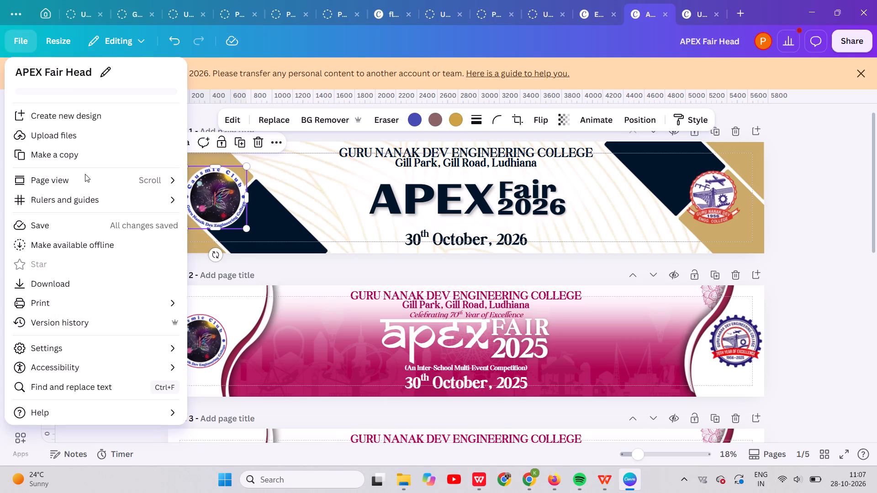
left_click(72, 195)
left_click(214, 219)
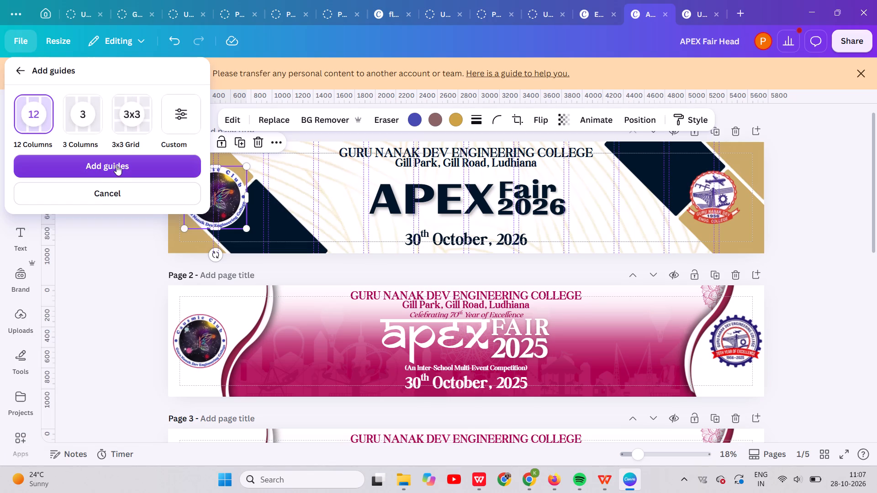
left_click(181, 131)
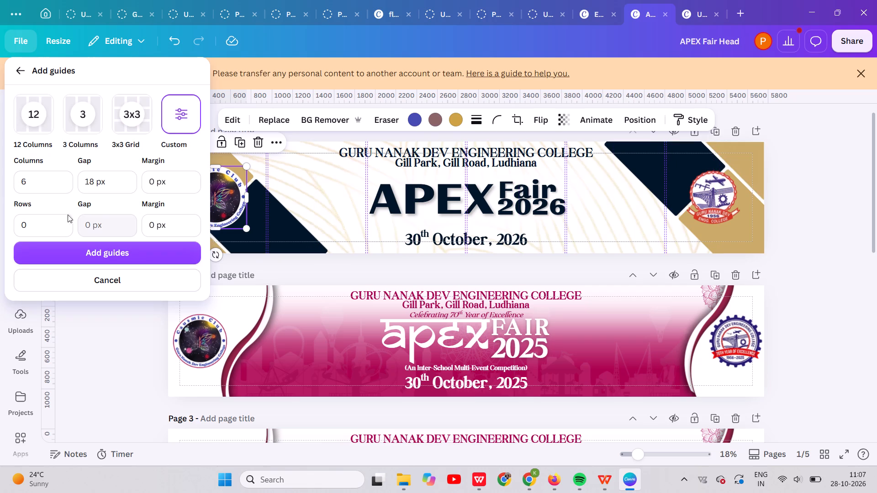
left_click(37, 227)
key("BackSpace")
key("6")
left_click(153, 229)
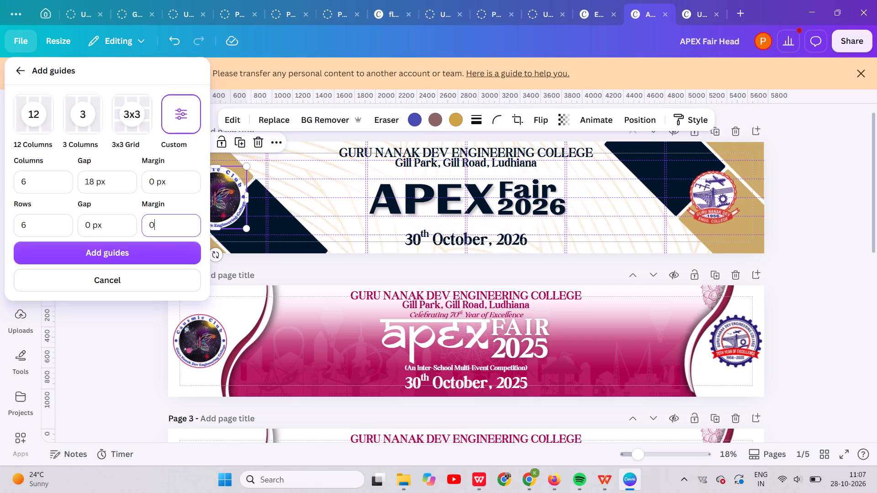
left_click(179, 259)
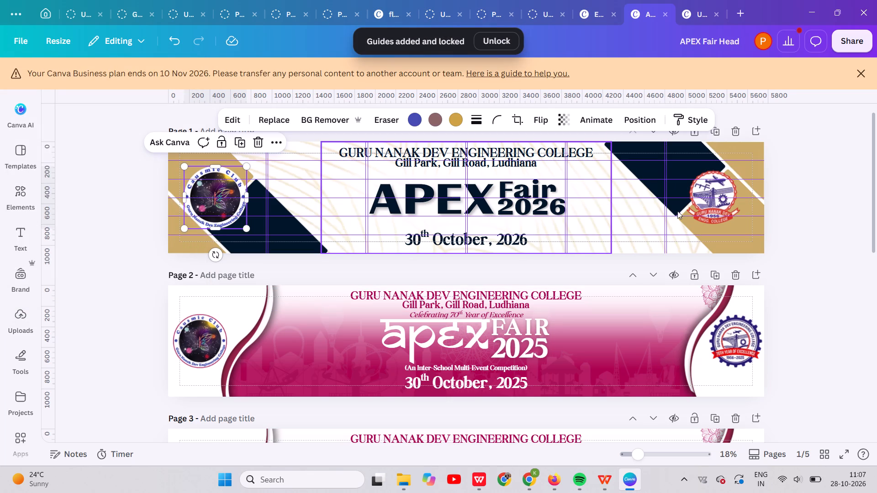
Shift the grouped college logo on page 1 slightly outward, using the guides as reference.
left_click(697, 205)
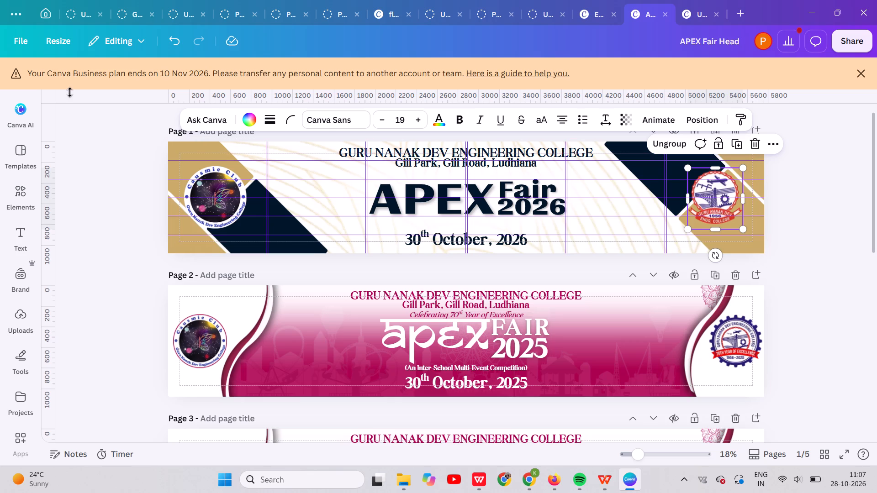
Update the custom guides on page 1 to 12 columns, keeping the 18 px gap and 6 rows.
left_click(25, 42)
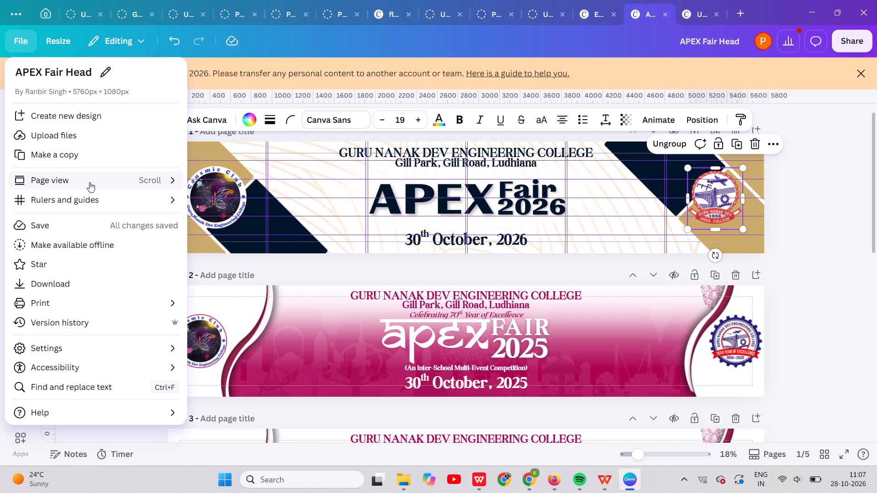
left_click(93, 197)
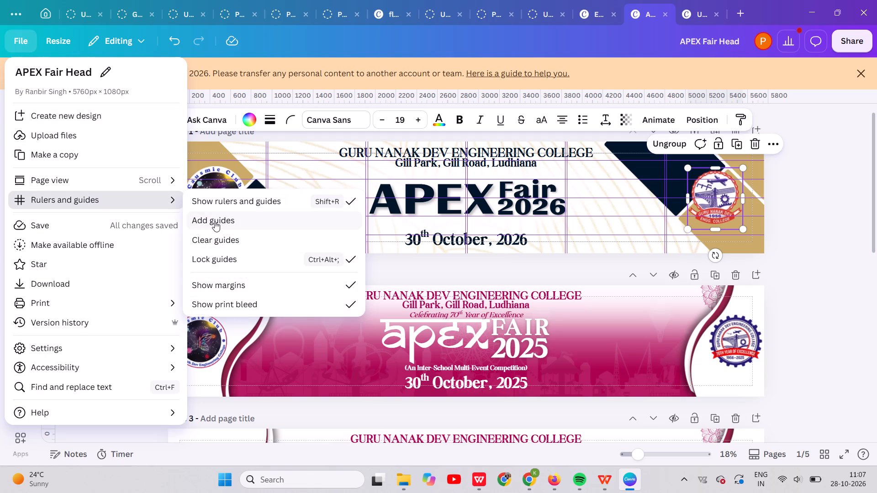
left_click(215, 221)
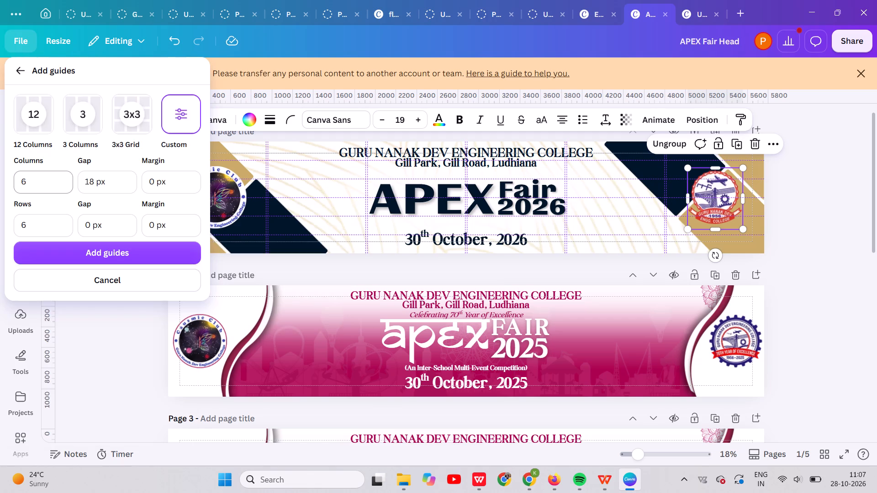
left_click(34, 180)
key("BackSpace")
type("10")
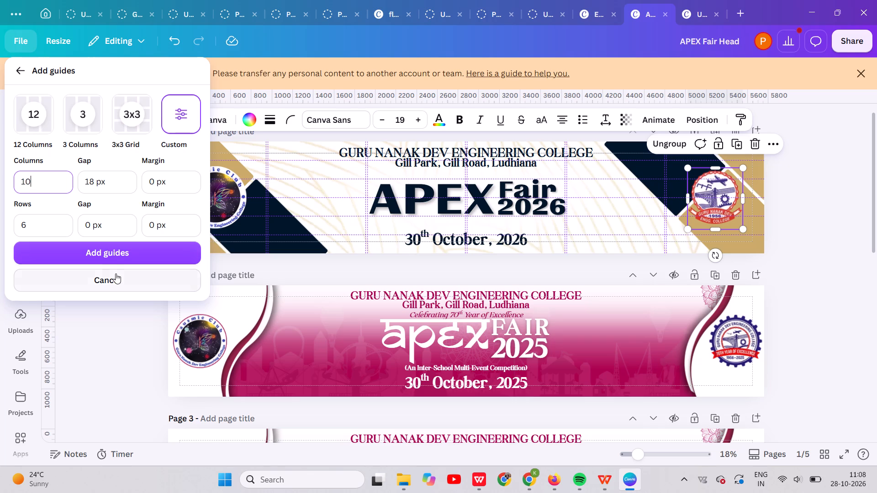
left_click(171, 184)
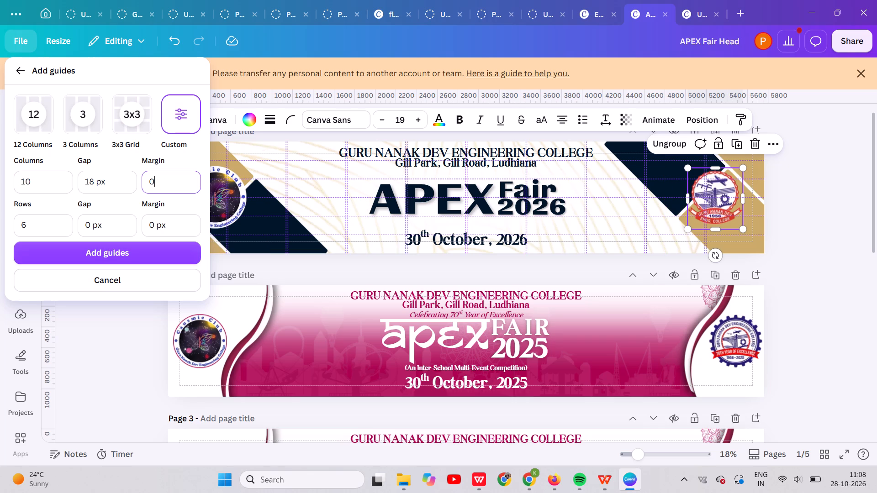
left_click(64, 180)
key("BackSpace")
type("12")
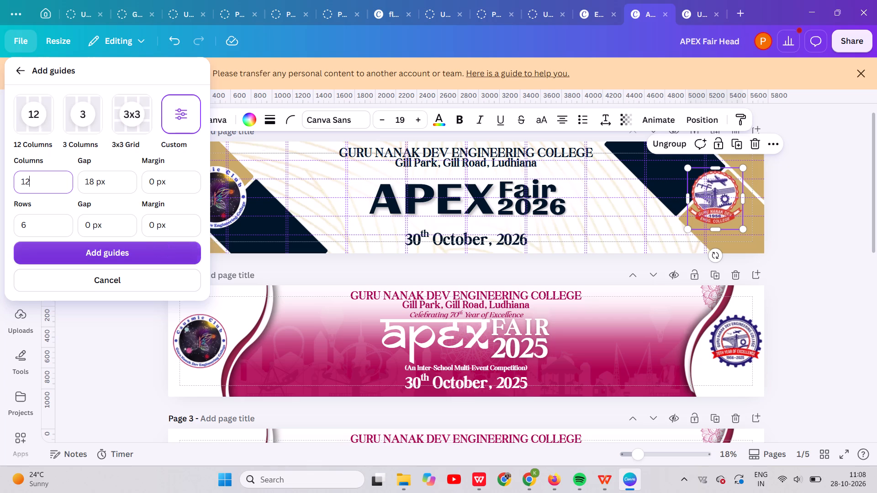
left_click(172, 195)
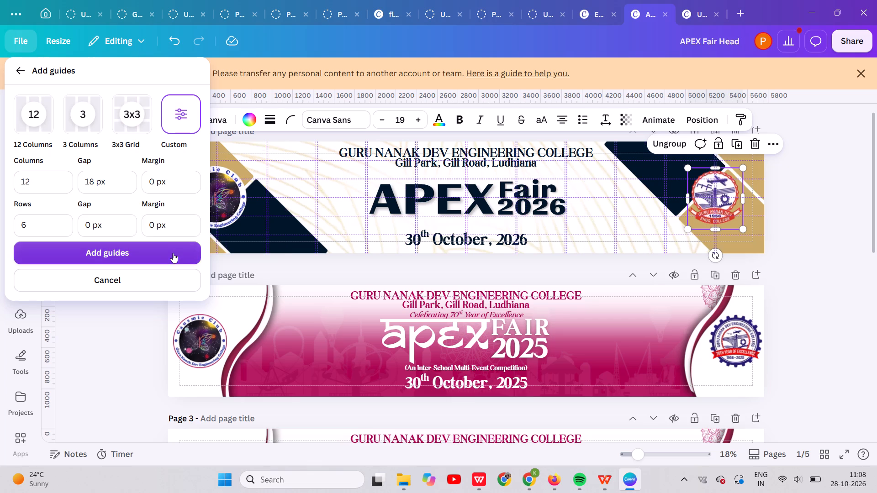
left_click(173, 253)
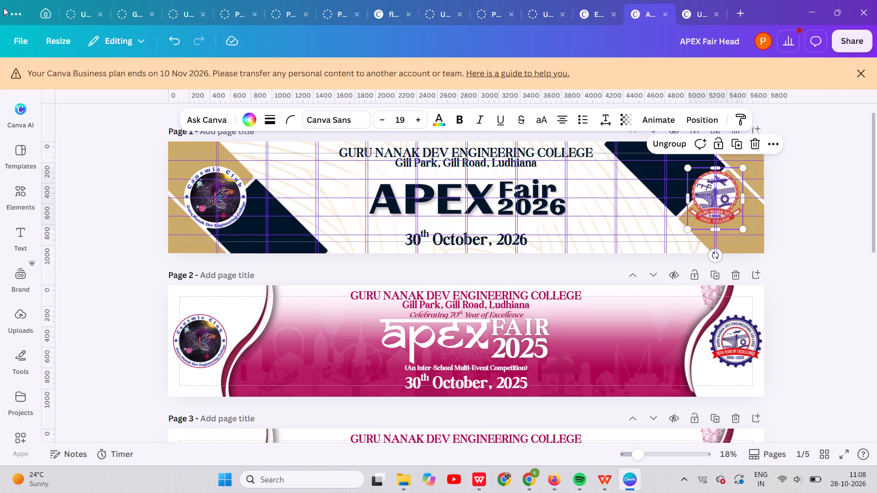
Update the custom guides on page 1 to 12 rows, alongside the 12 columns.
left_click(22, 48)
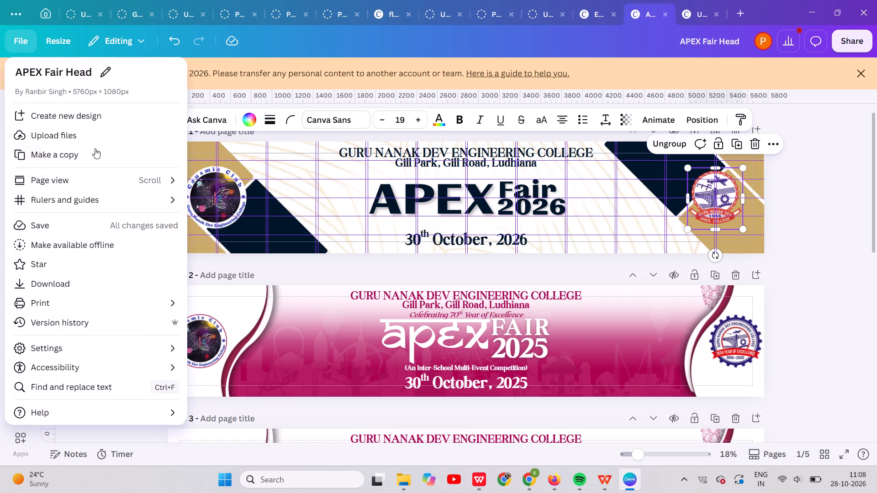
left_click(106, 199)
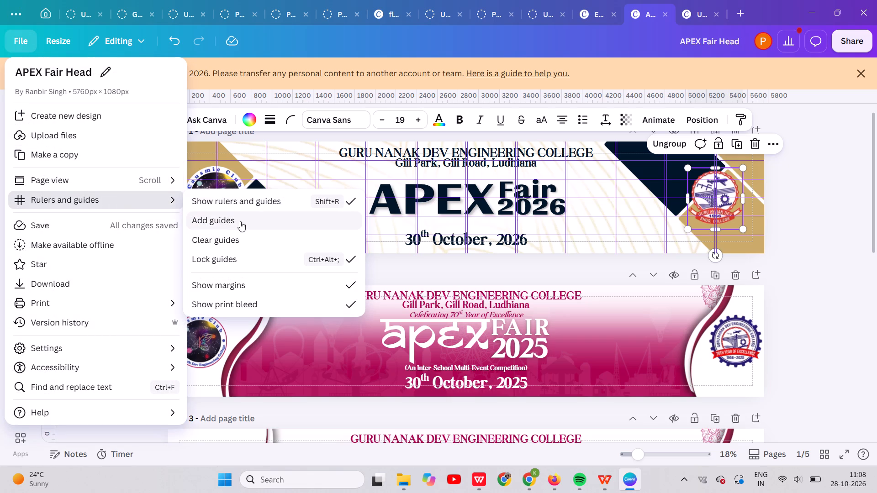
left_click(240, 222)
left_click(44, 223)
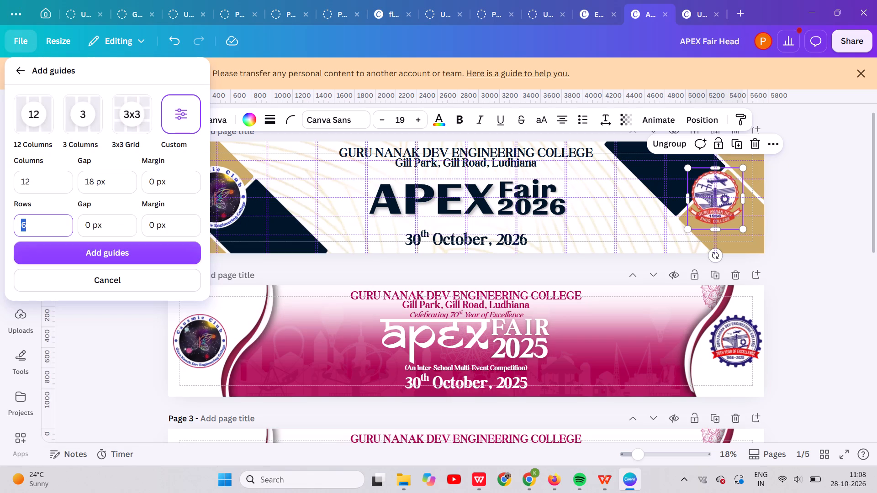
key("BackSpace")
type("11")
key("BackSpace")
key("2")
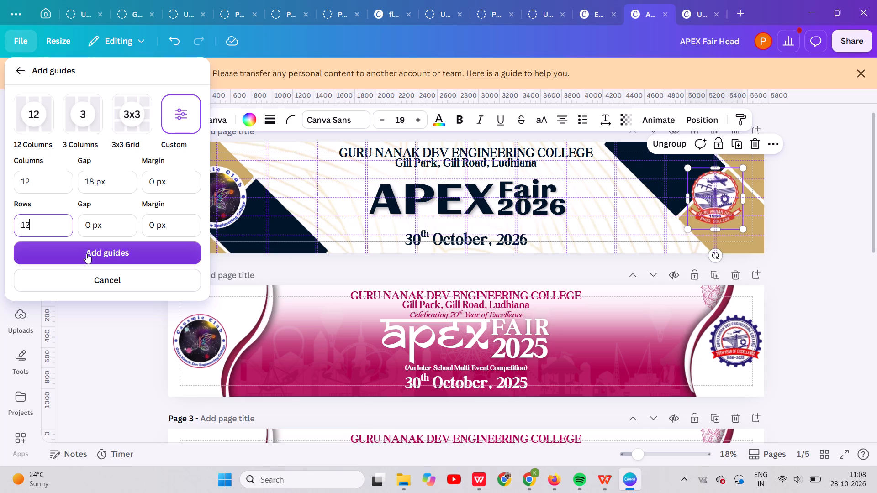
left_click(86, 253)
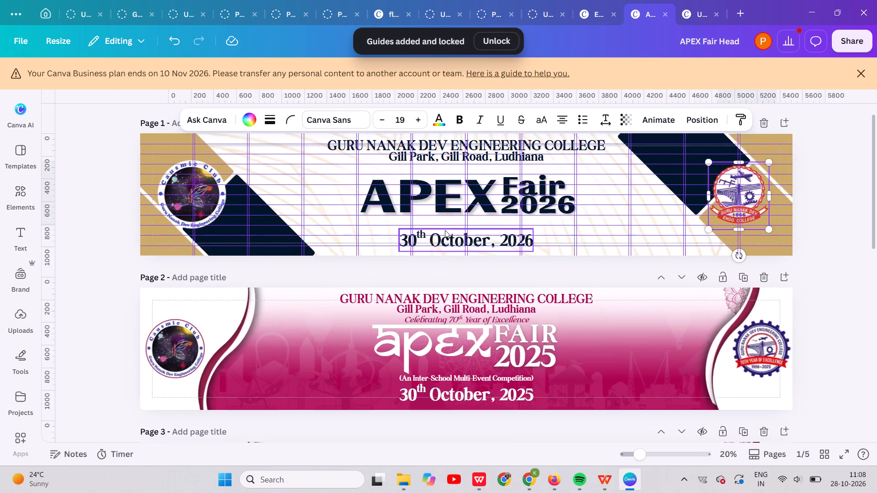
Shift the club logo on page 1 slightly inward so its centre lines up with the nearest vertical guide.
scroll(445, 230, "up", 1)
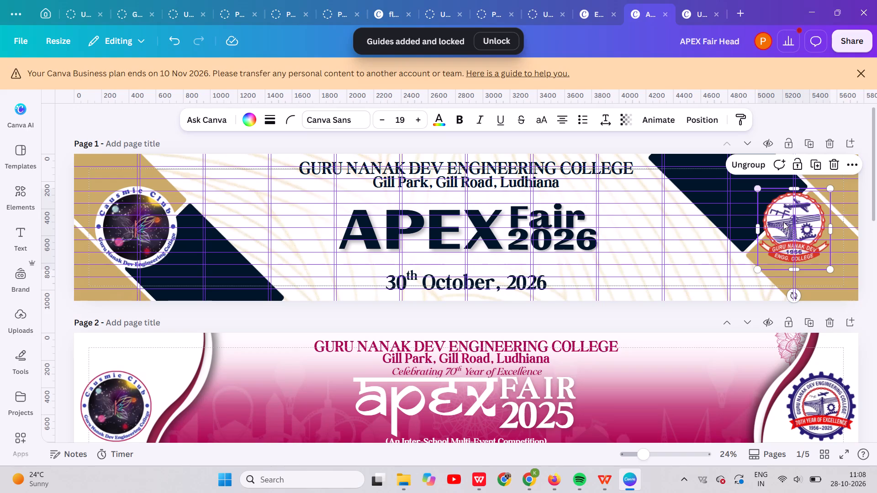
left_click(164, 213)
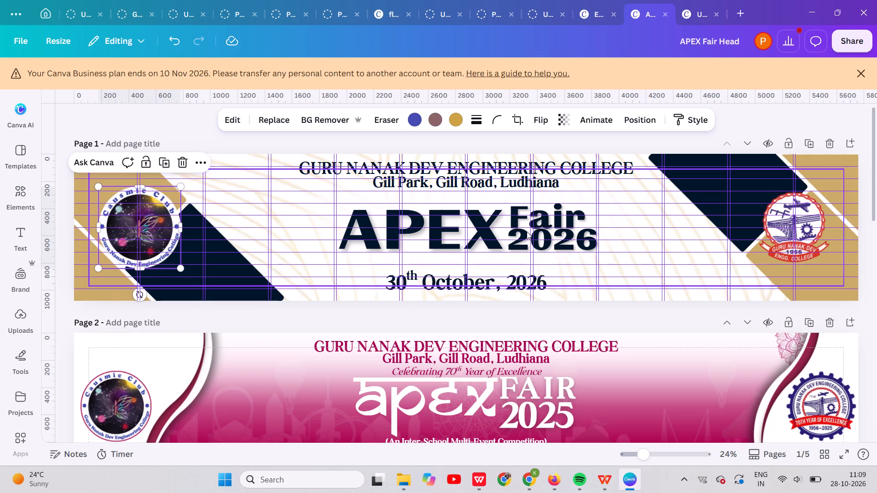
Nudge the grouped college logo on page 1 slightly inward and down, and enlarge it to about 568 × 634 px.
left_click(782, 250)
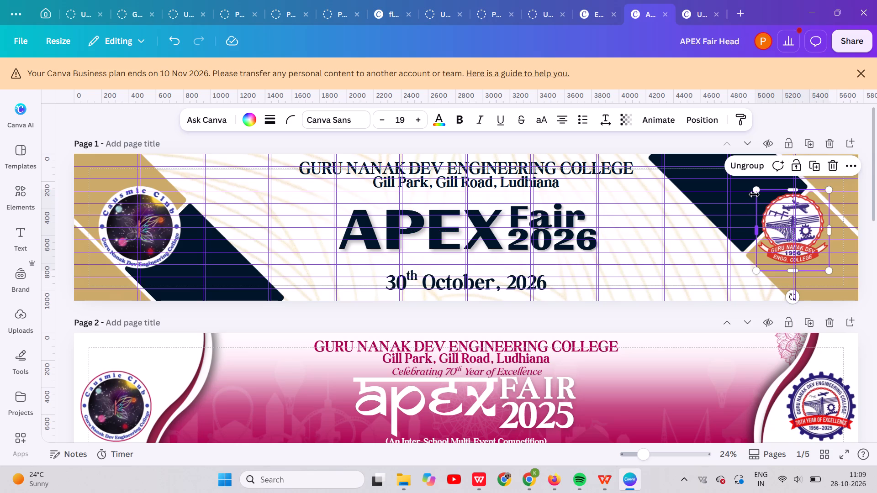
left_click_drag(755, 192, 751, 189)
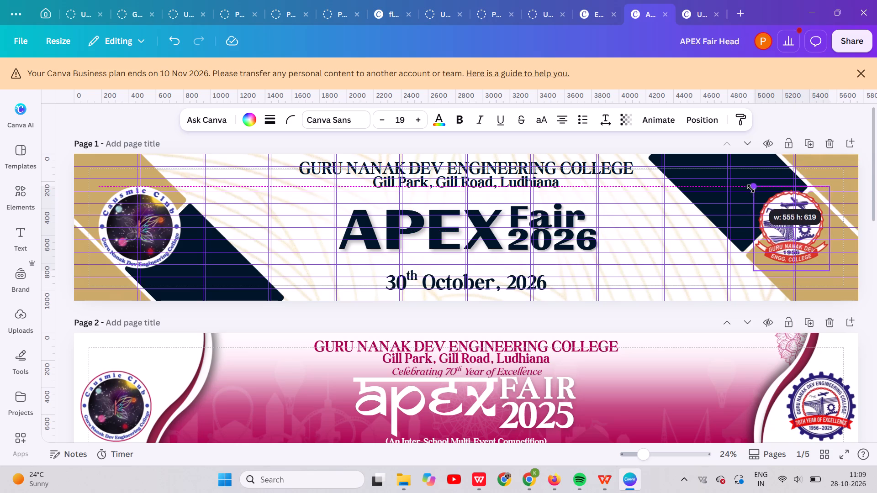
left_click_drag(751, 189, 750, 189)
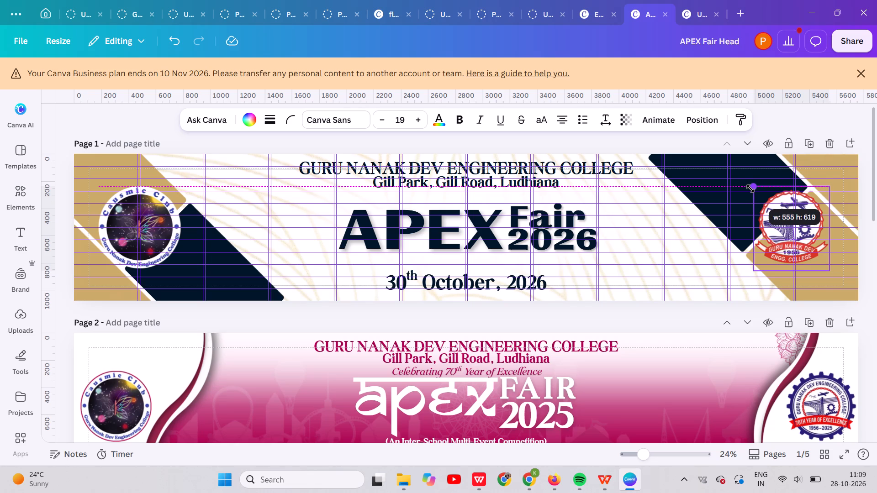
left_click_drag(750, 189, 748, 186)
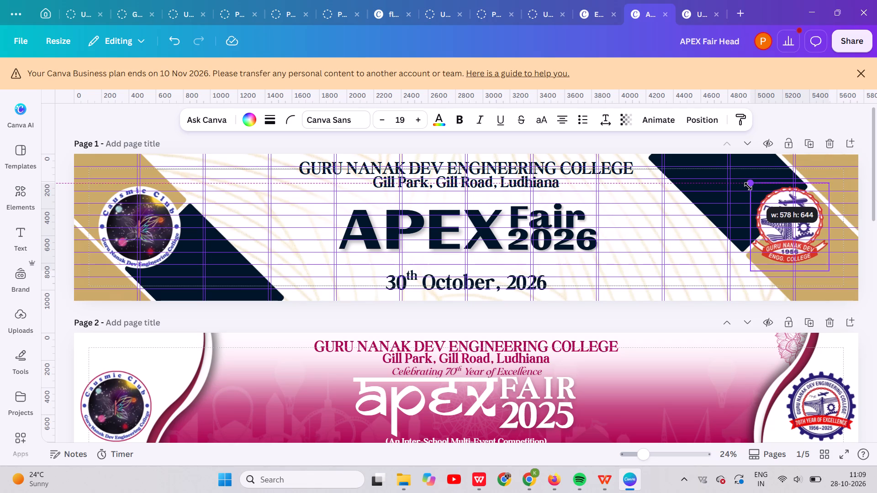
left_click_drag(748, 186, 749, 187)
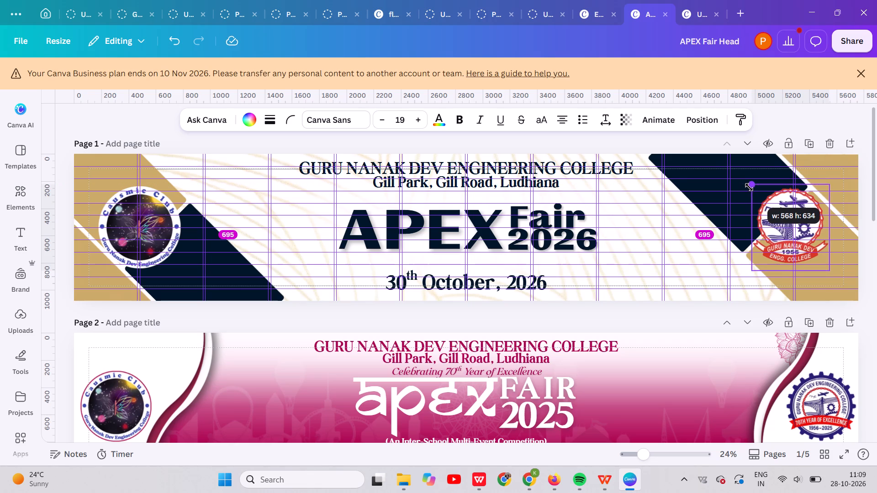
left_click_drag(749, 187, 749, 188)
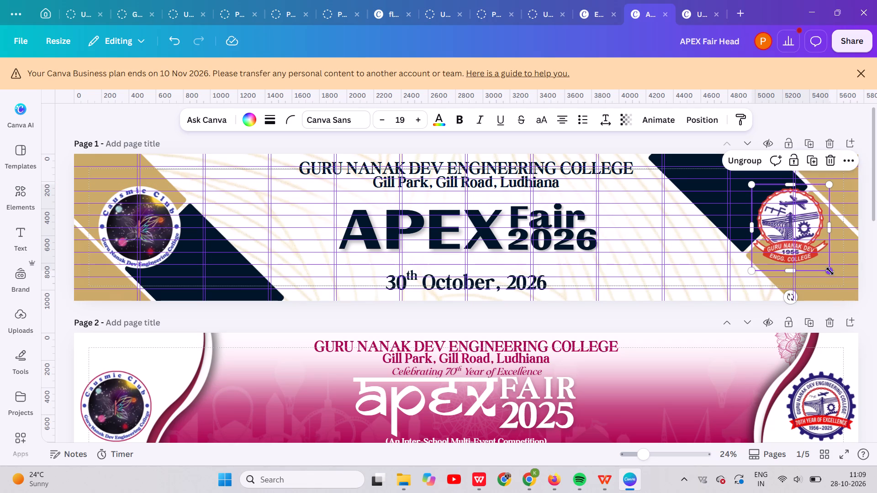
Enlarge the grouped college logo on page 1 to about 606 × 676 px.
left_click_drag(830, 271, 836, 275)
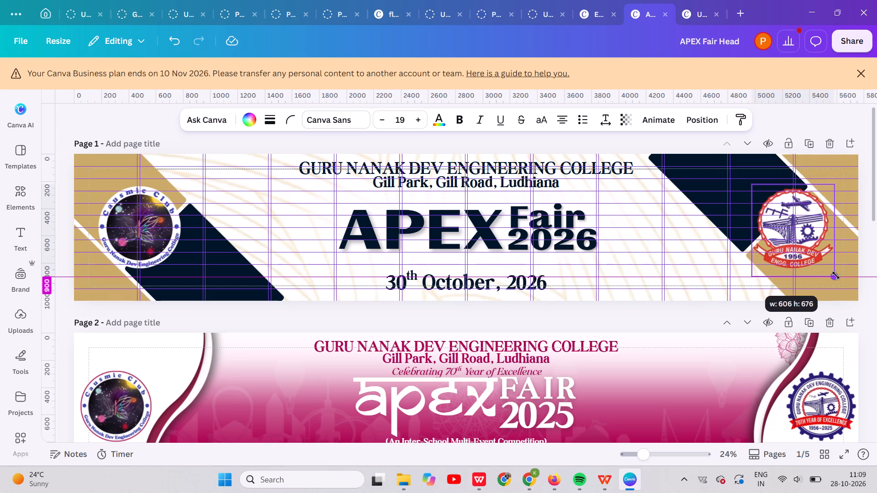
left_click_drag(836, 275, 836, 276)
Fine-tune the enlarged college logo's horizontal position on page 1 against the nearest vertical guide, ending slightly inward.
key("Left")
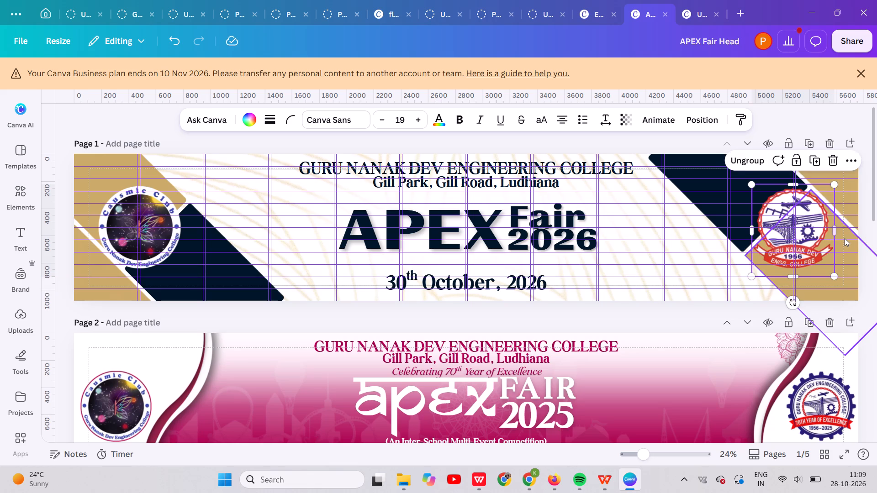
key("Left")
key("Left")
key("Left")
key("Left")
key("Left")
key("Right")
key("Right")
key("Right")
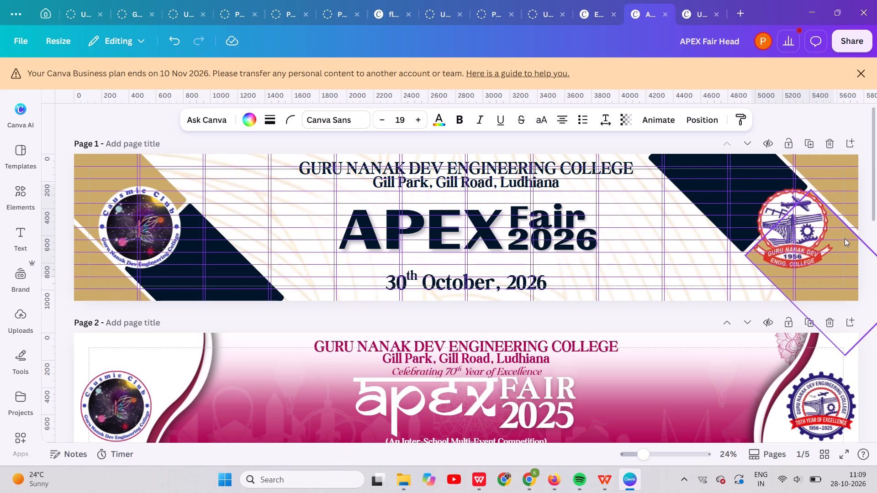
key("Right")
key("Right")
key("Left")
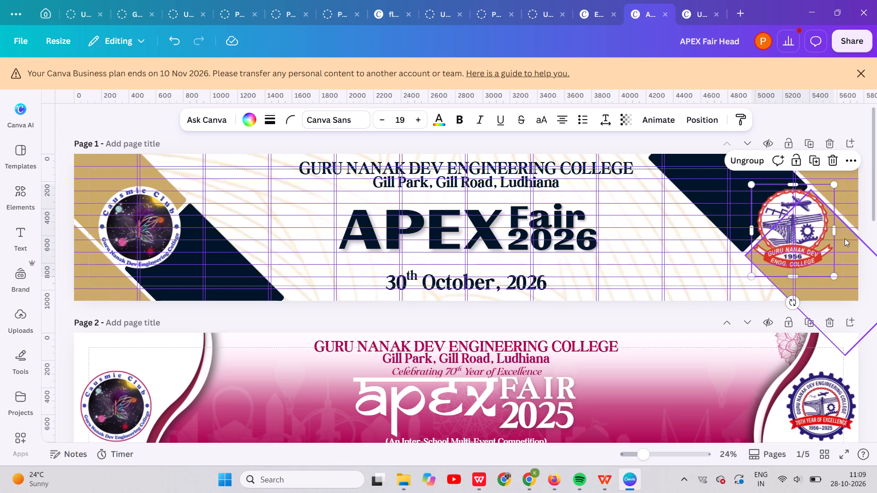
left_click(695, 239)
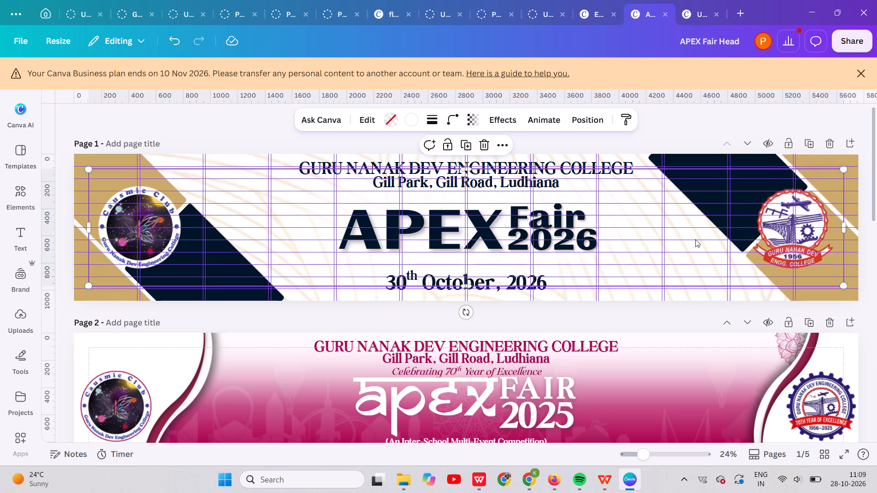
Nudge the college logo on page 1 slightly outward so its centre lines up with the nearest vertical guide.
left_click(797, 223)
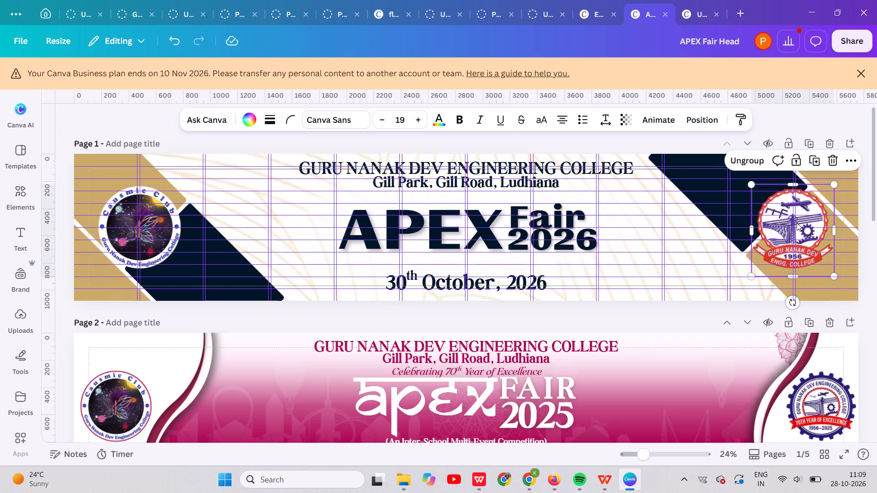
key("Right")
key("Right")
key("Right")
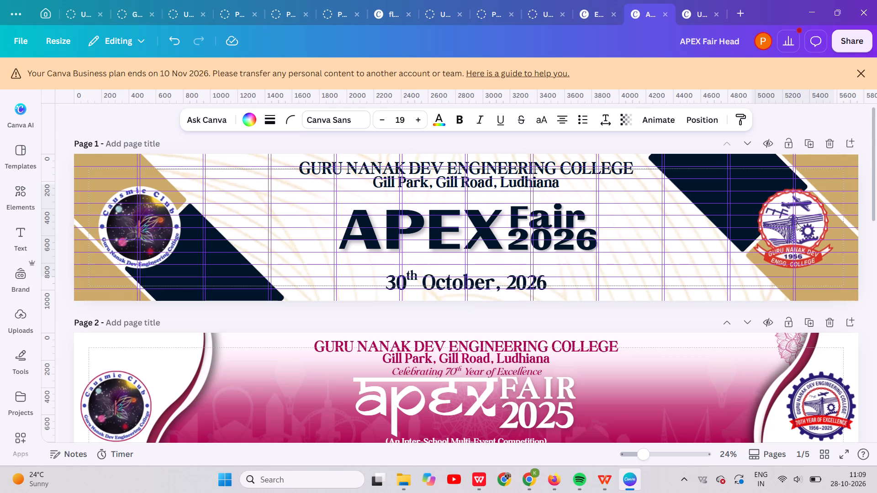
key("Right")
key("Right")
key("Right")
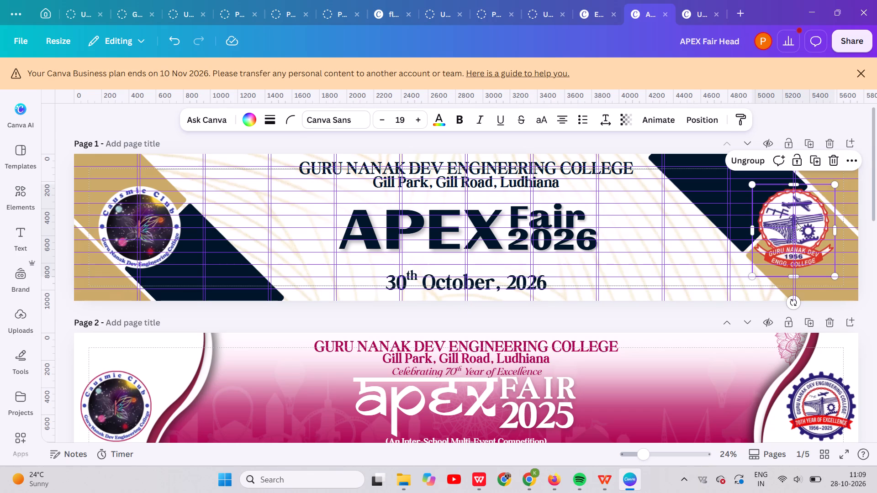
key("Left")
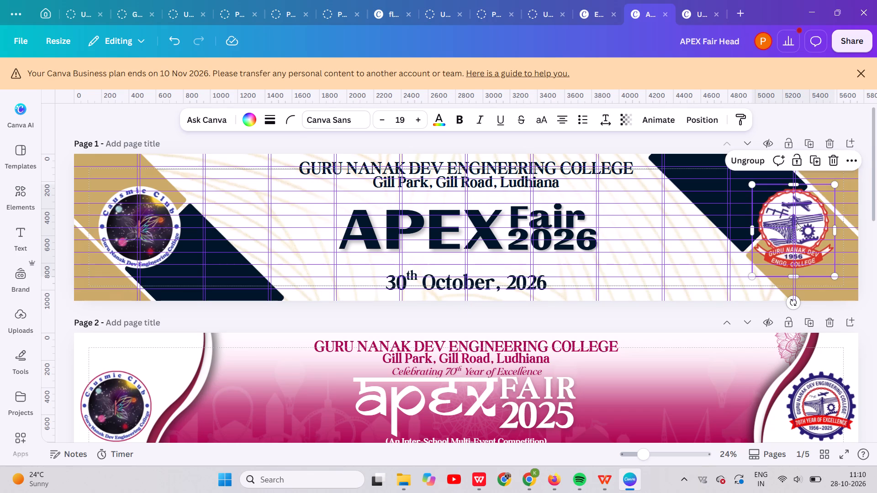
Nudge the club logo on page 1 slightly outward to centre it on its nearest vertical guide.
left_click(155, 230)
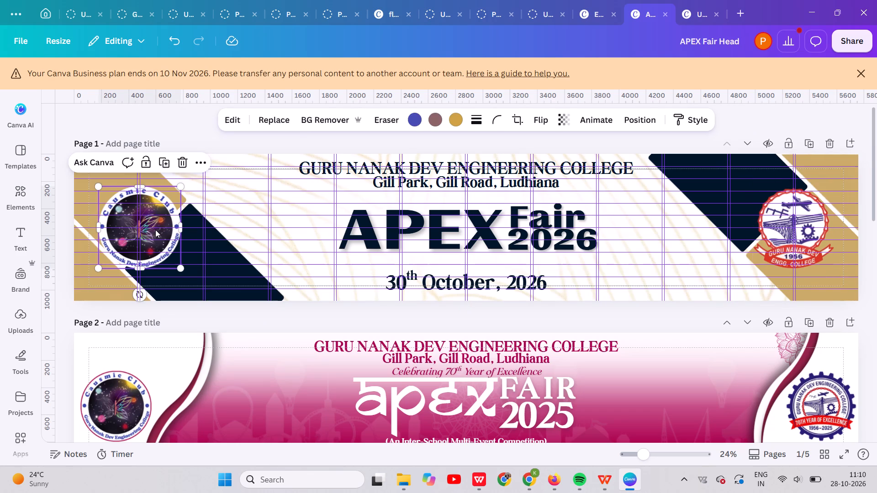
key("Left")
key("Left")
key("Left")
key("Left")
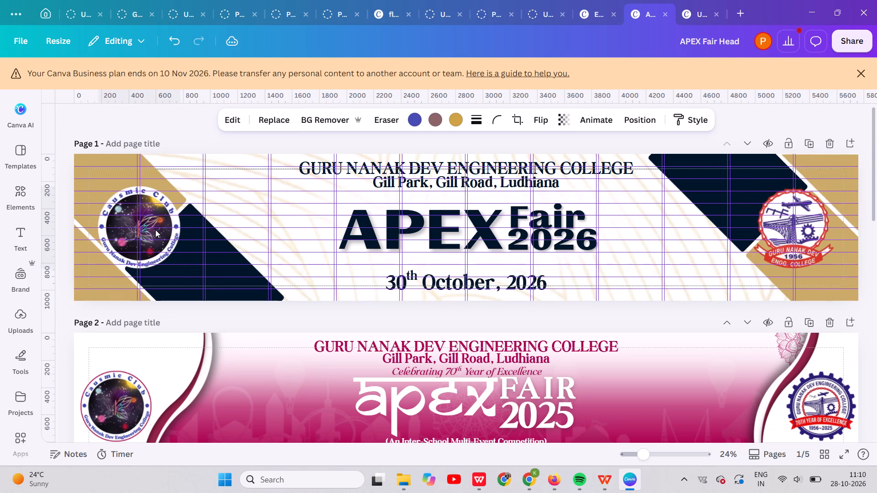
key("Right")
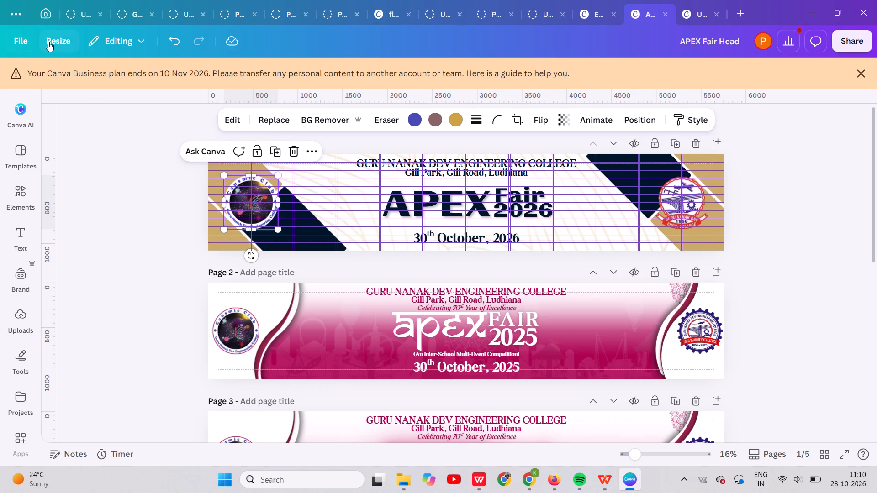
Clear the custom column and row guides from page 1.
left_click(2, 42)
left_click(8, 43)
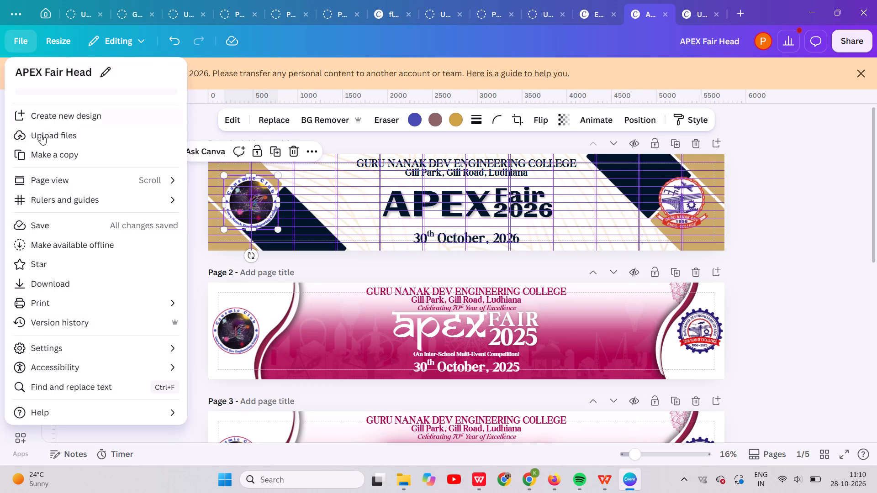
left_click(65, 194)
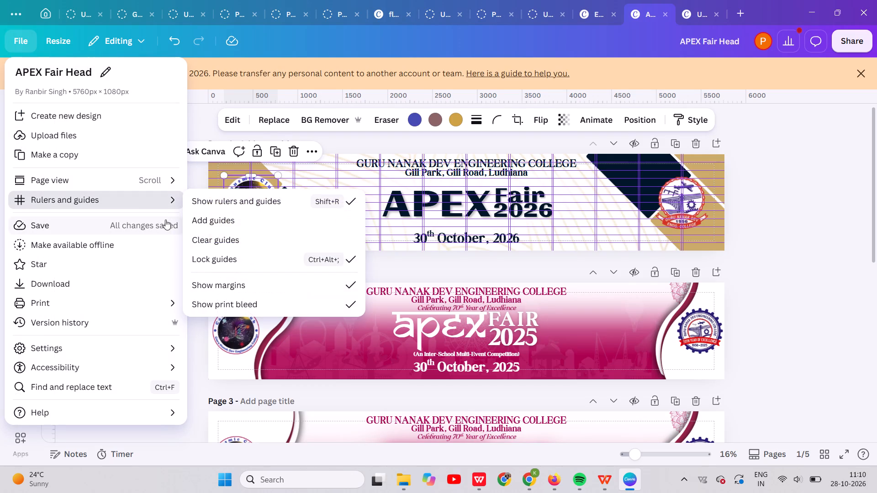
left_click(205, 236)
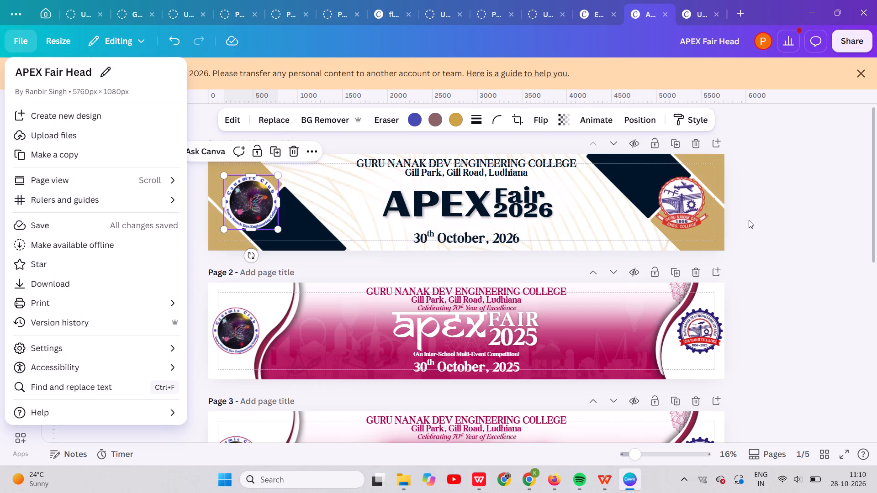
left_click(749, 220)
left_click(749, 220)
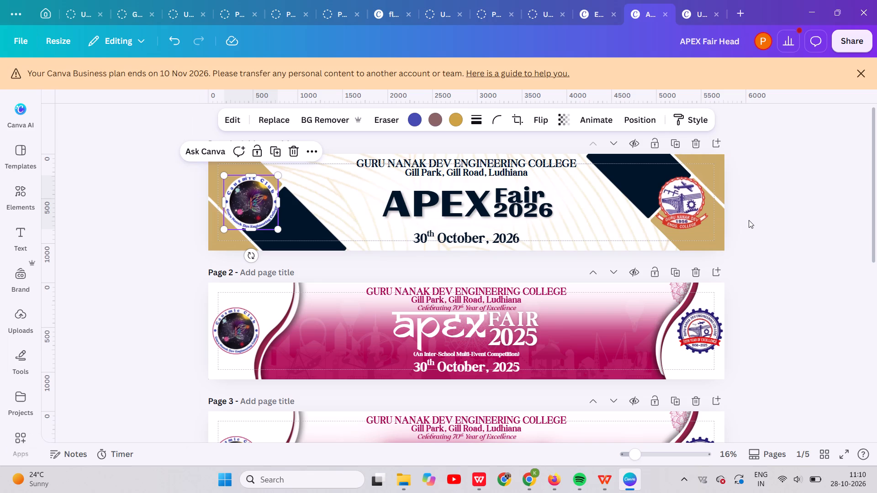
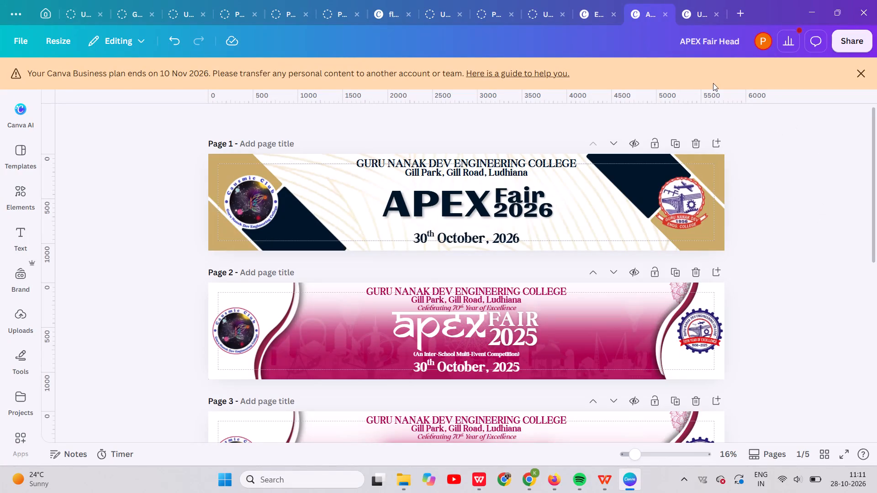
Look through the other open APEX designs, examining the schedule and sponsor pages of Event Flex 6*8.
left_click(690, 14)
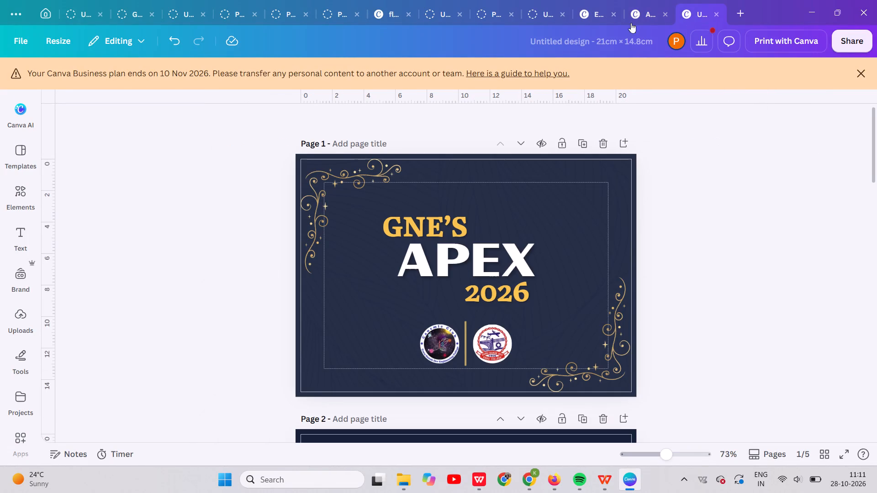
left_click(600, 10)
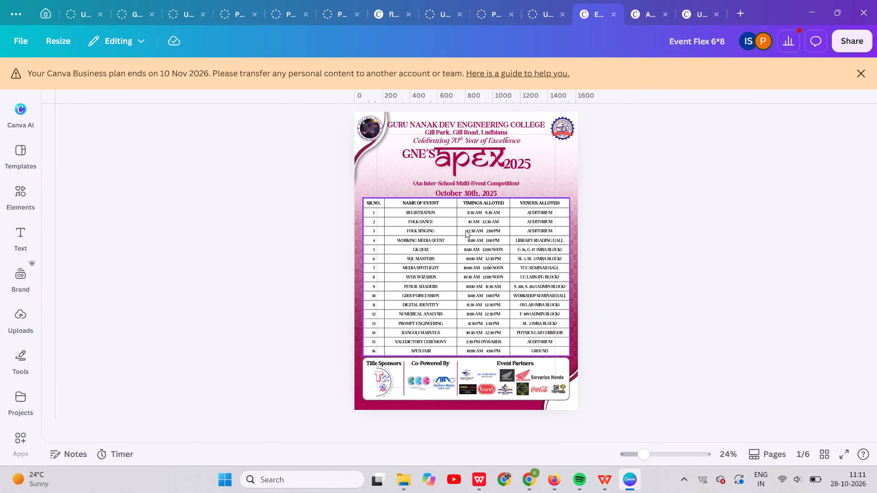
scroll(465, 230, "down", 4)
scroll(705, 246, "down", 2)
scroll(705, 246, "up", 1)
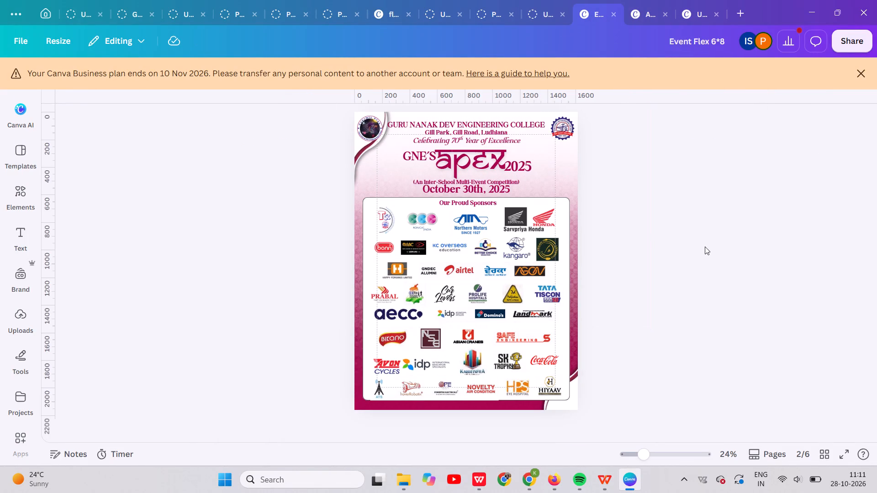
scroll(705, 246, "up", 1)
scroll(705, 246, "down", 1)
scroll(705, 246, "up", 5)
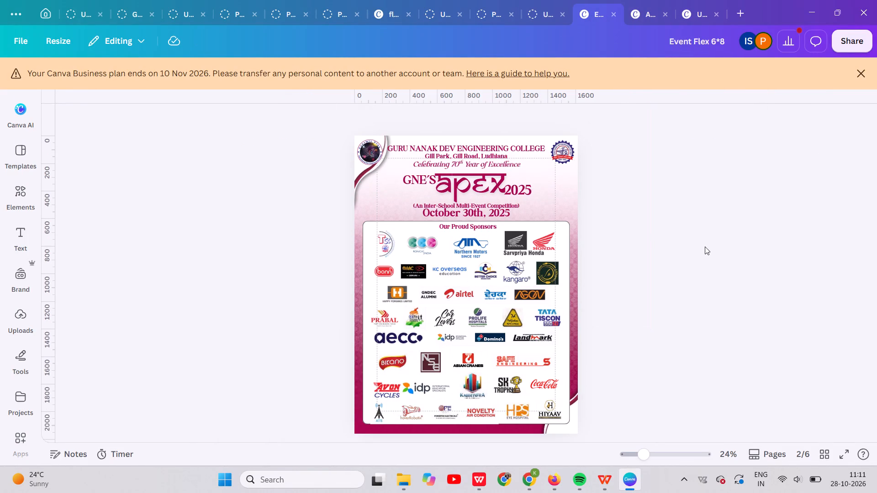
scroll(705, 246, "up", 1)
scroll(705, 246, "down", 1)
left_click(551, 0)
left_click(543, 14)
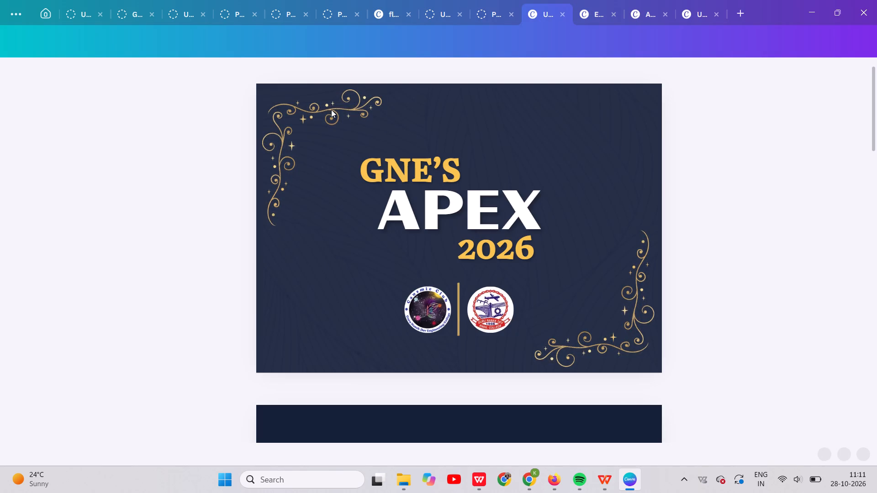
Return to the Event Flex 6*8 design and open page 6, the navy-and-gold APEX 2026 event schedule.
left_click(36, 8)
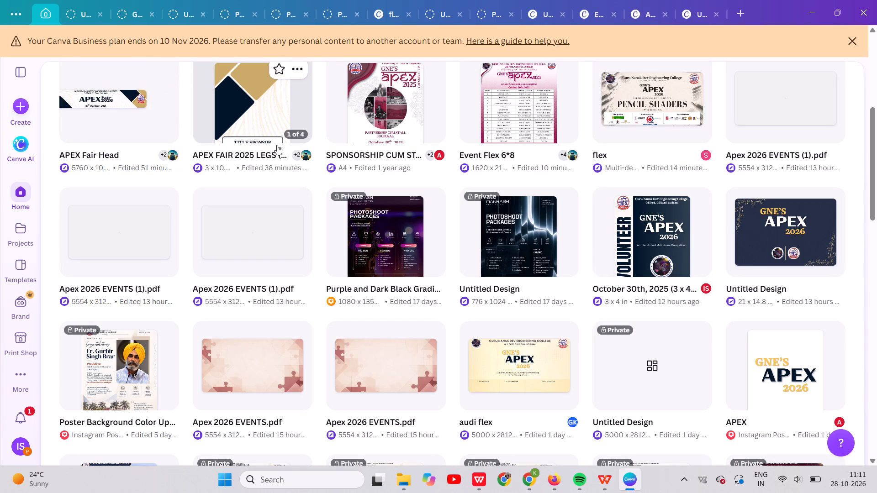
left_click(502, 126)
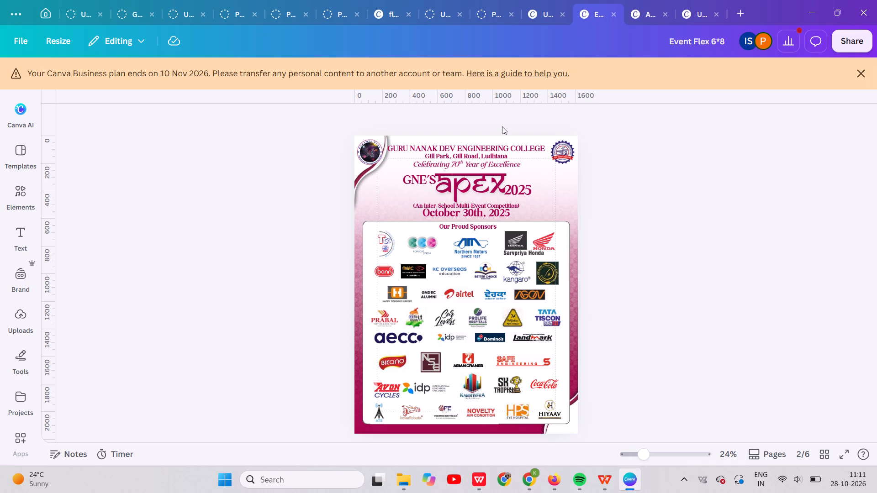
scroll(647, 298, "down", 4)
scroll(647, 298, "up", 1)
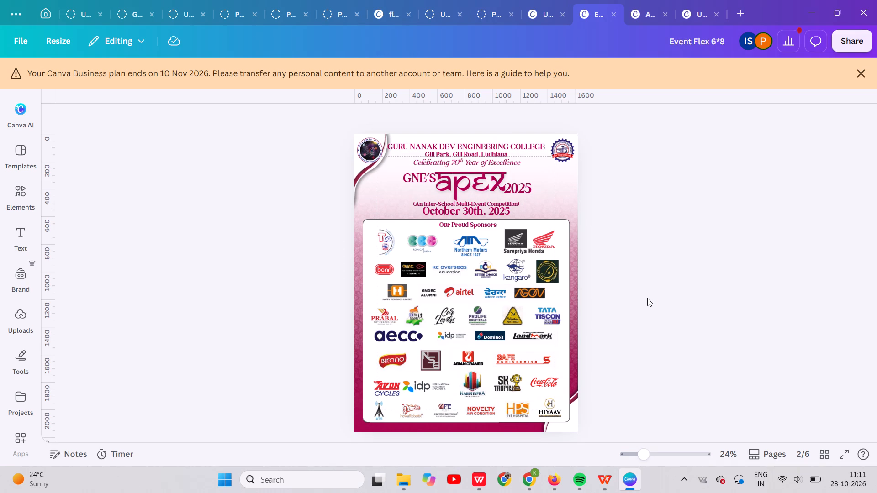
scroll(647, 298, "up", 1)
scroll(647, 298, "down", 3)
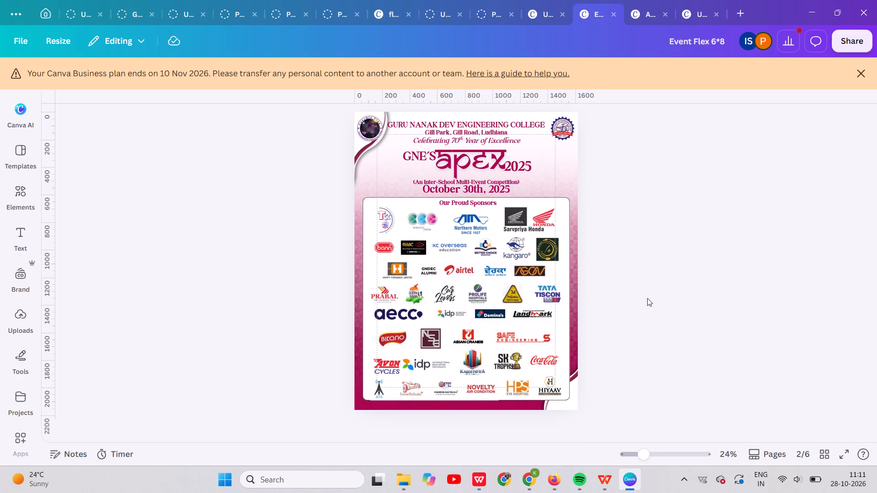
scroll(647, 298, "down", 1)
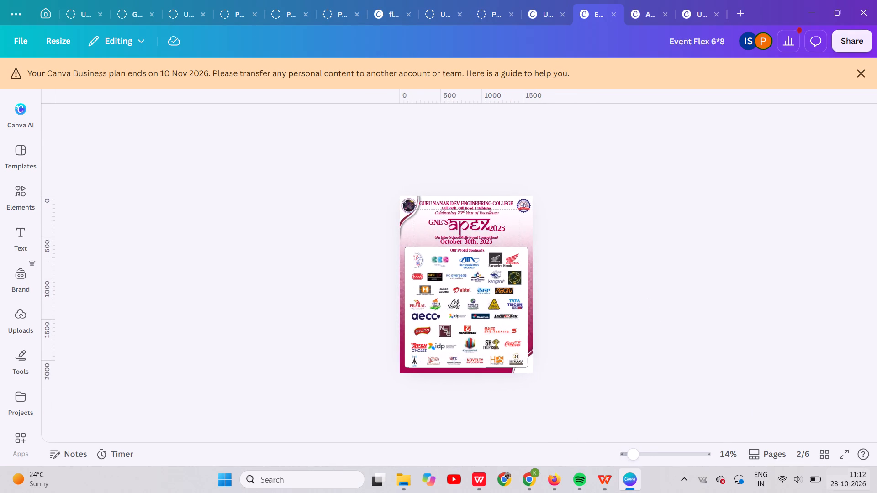
left_click(818, 456)
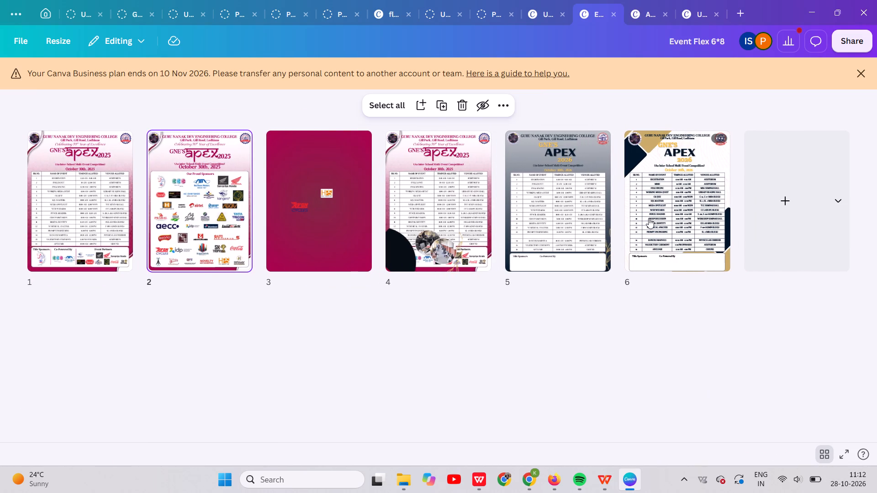
left_click(686, 206)
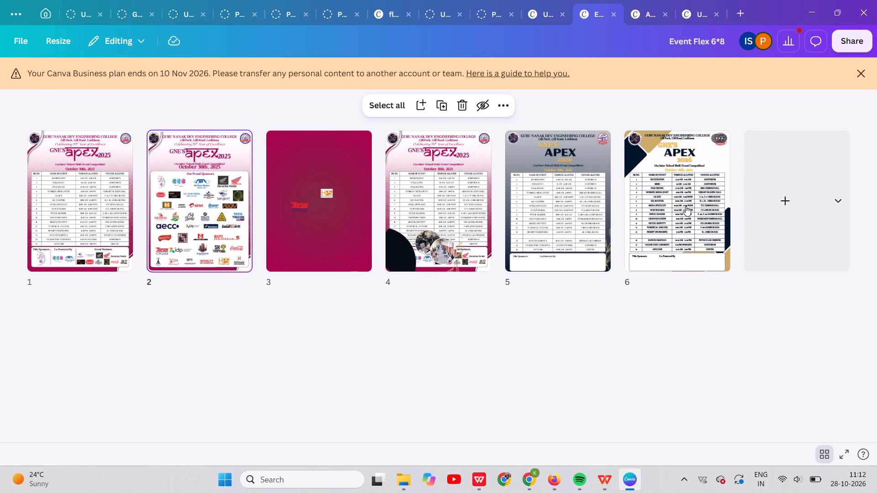
left_click(686, 206)
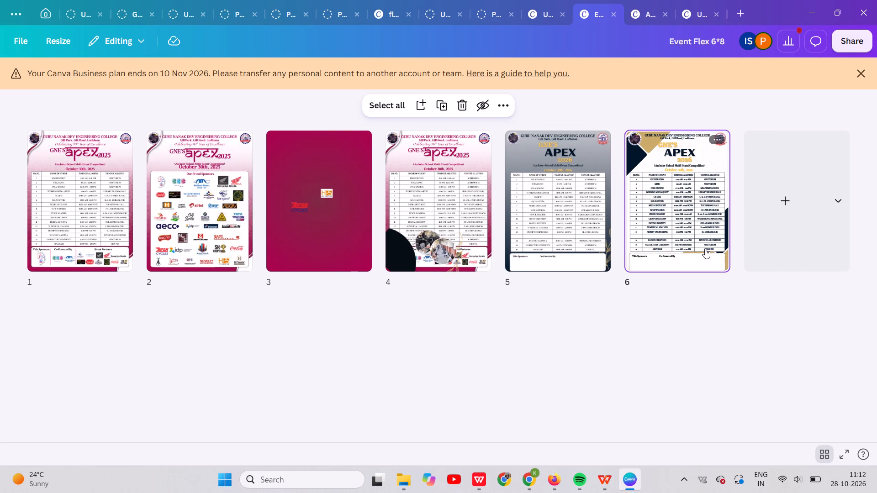
left_click(829, 452)
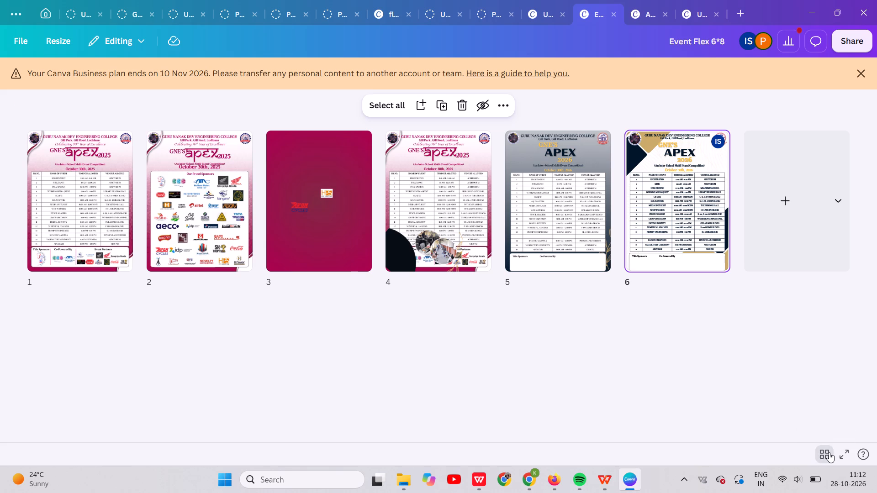
left_click(542, 261)
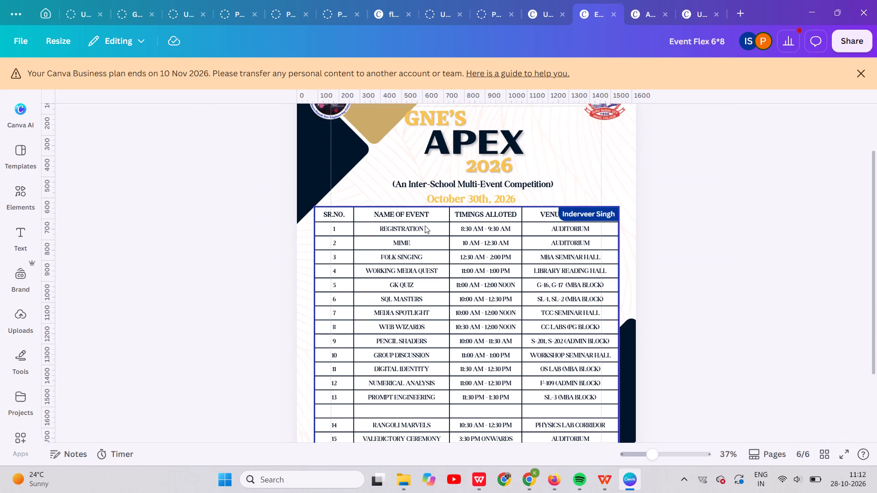
Select the REGISTRATION cell in the page 6 event schedule table.
left_click(425, 226)
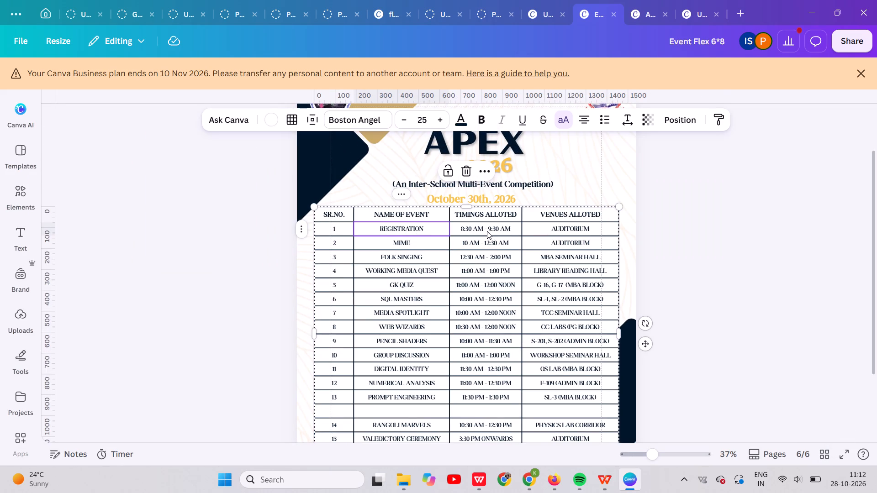
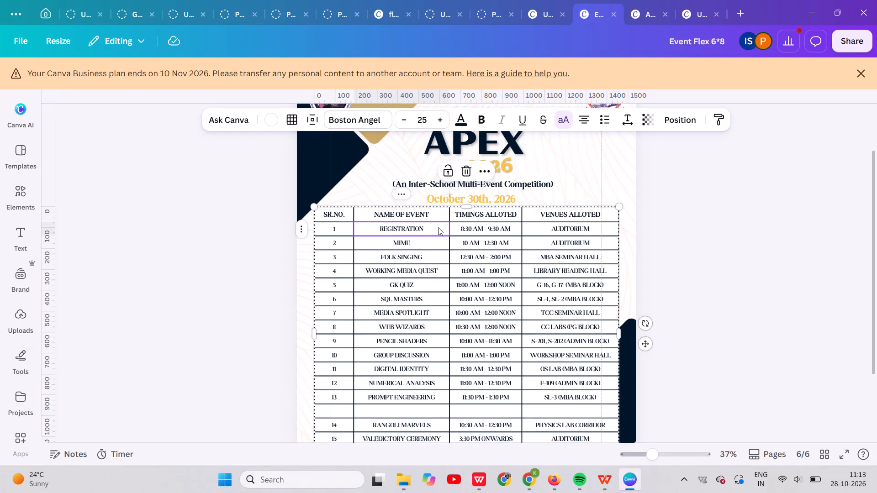
Check the event name, timing and venue entries in the REGISTRATION row and the MIME event name in the schedule table.
left_click(475, 230)
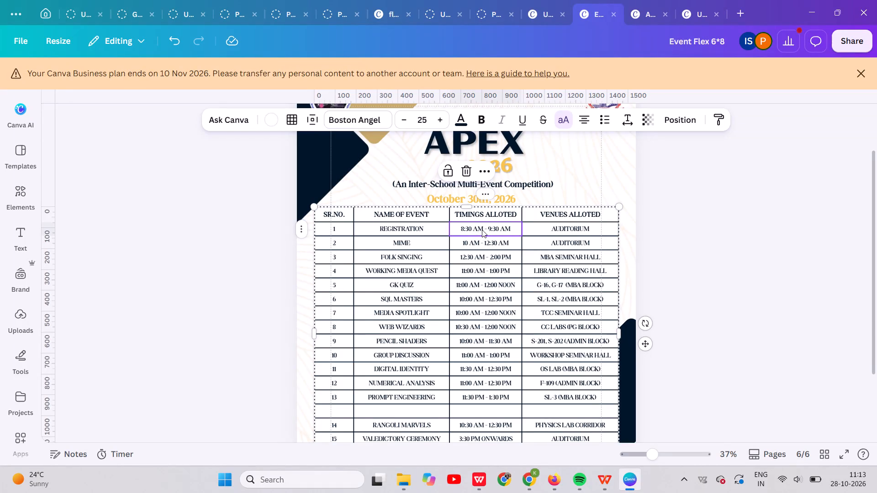
double_click(488, 230)
left_click(544, 230)
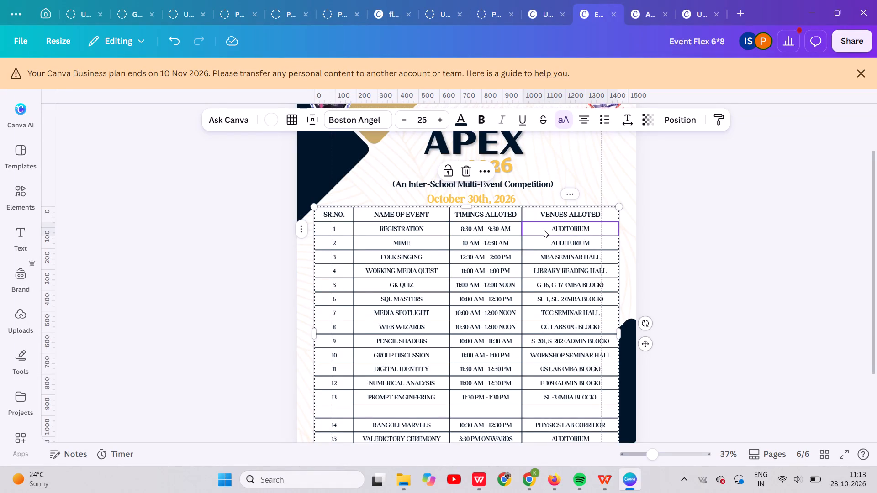
left_click(556, 231)
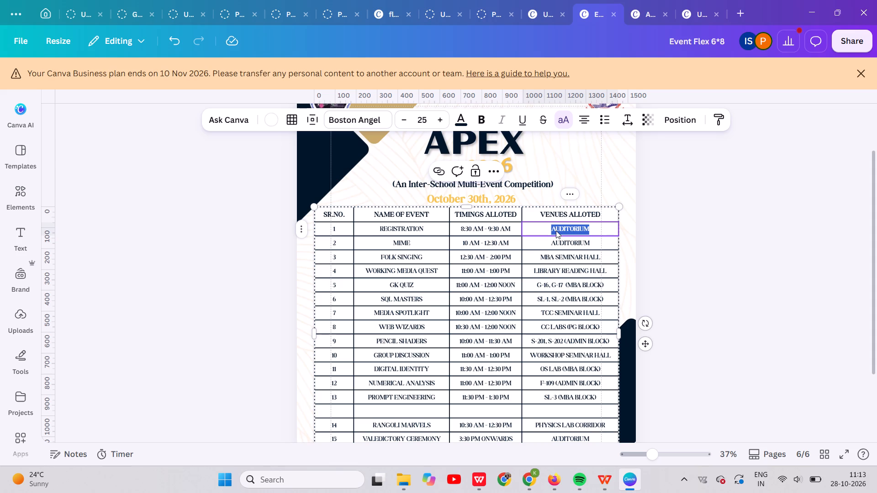
left_click(660, 214)
left_click(478, 223)
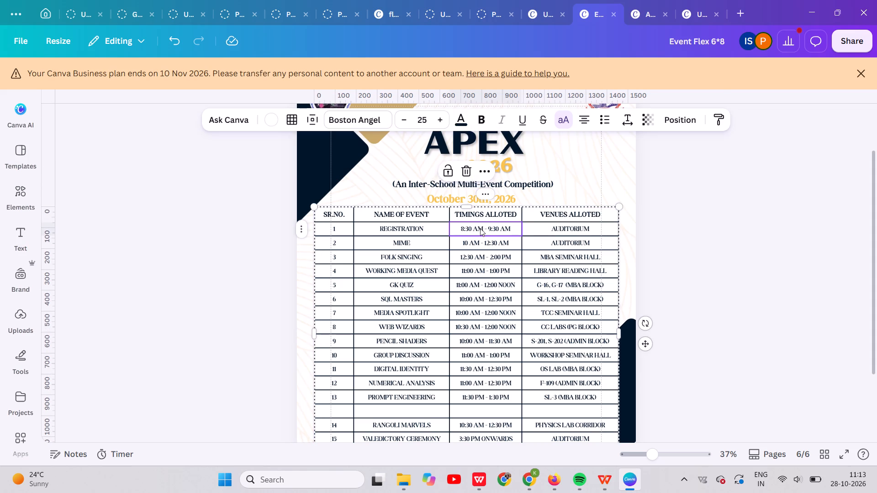
left_click(481, 231)
left_click(417, 228)
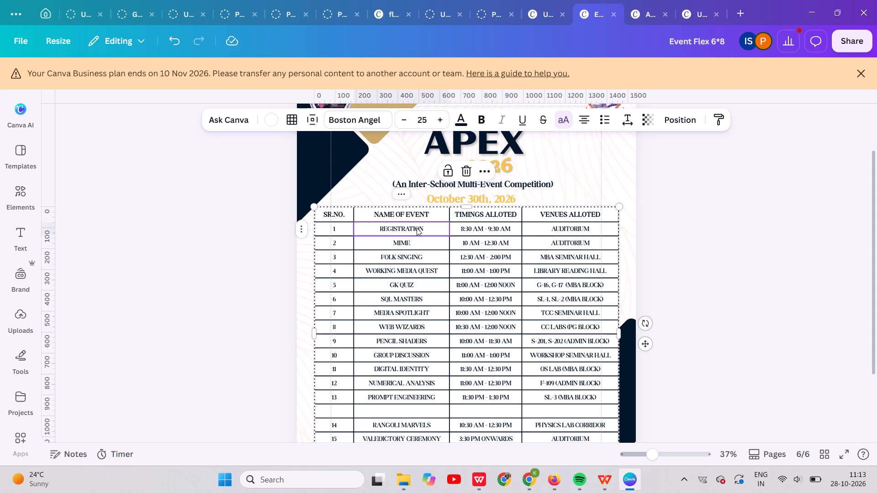
left_click(408, 232)
left_click(413, 248)
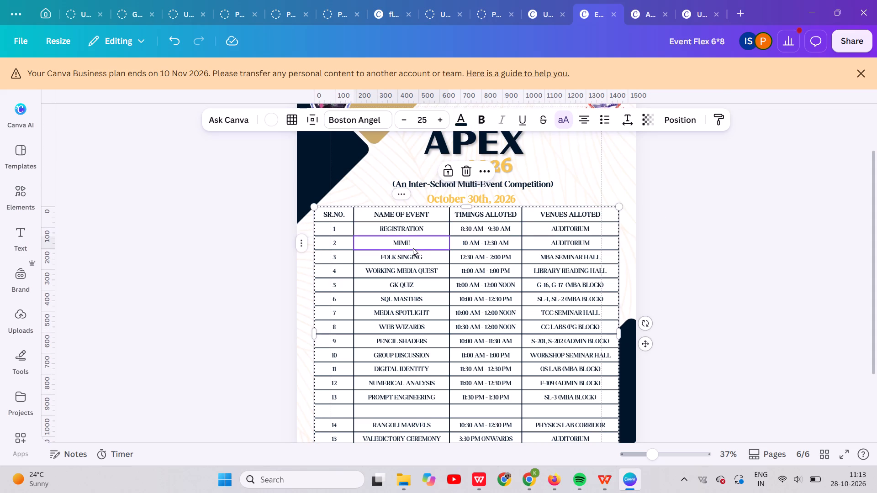
left_click(409, 245)
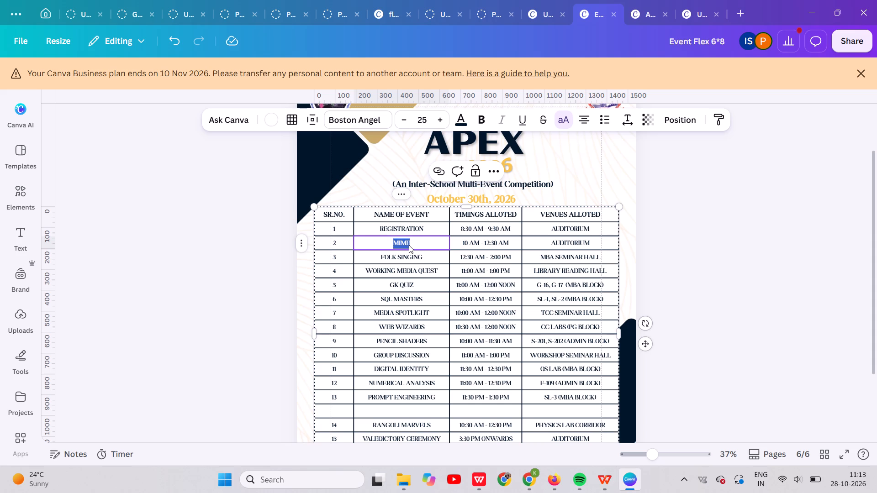
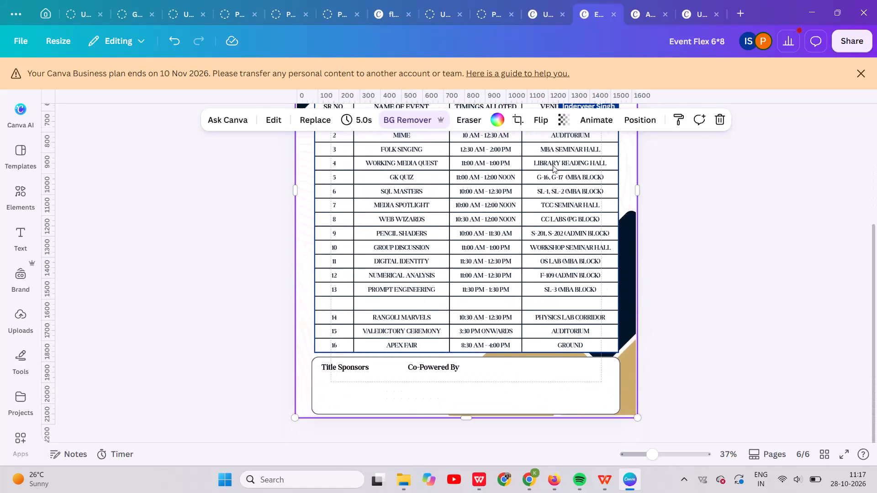
Check the Wi-Fi connection and the available networks in the Windows quick settings, and return to the page 6 design.
scroll(553, 165, "down", 1)
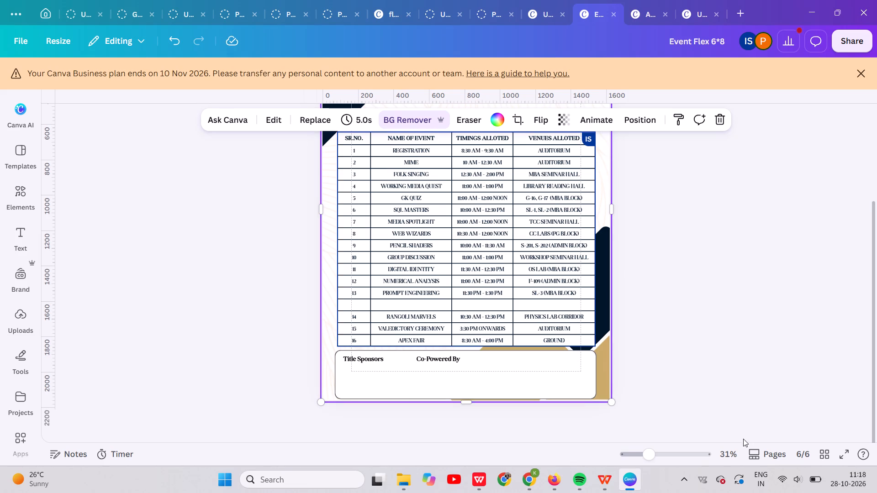
left_click(783, 475)
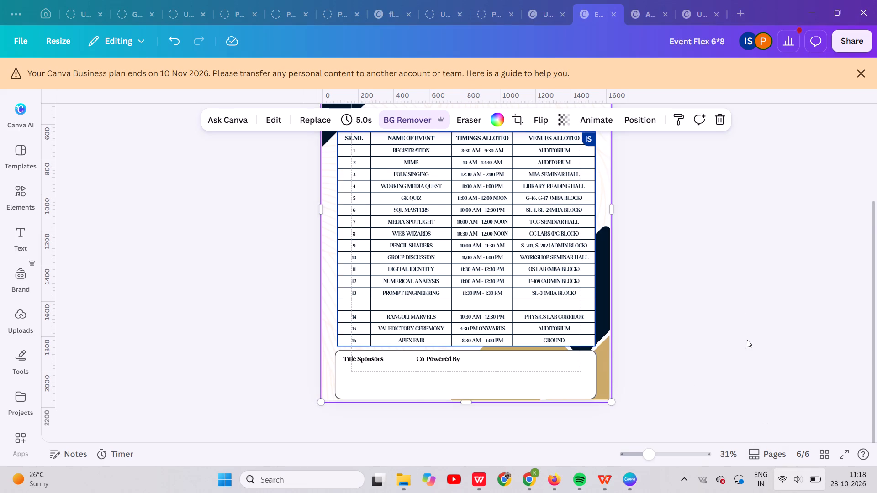
left_click(726, 279)
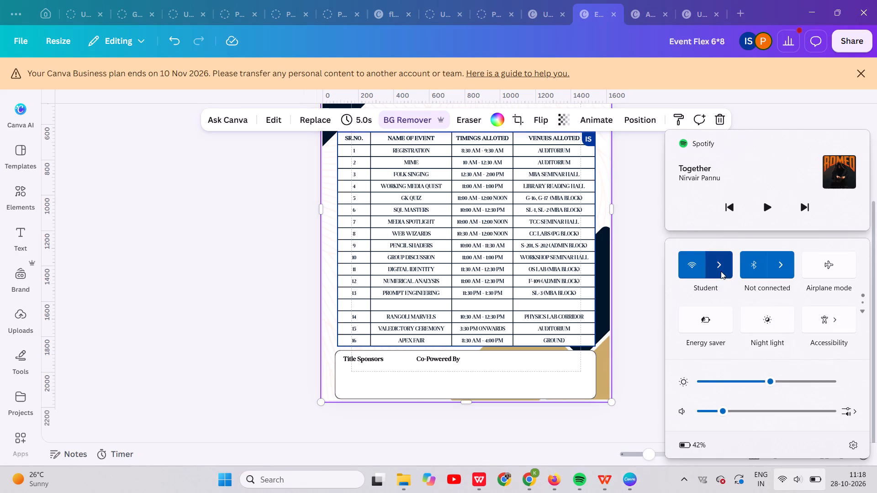
left_click(721, 271)
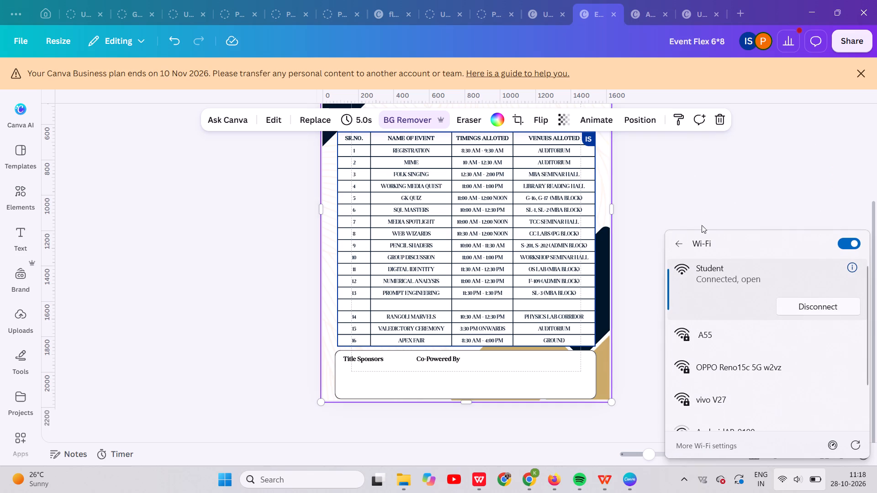
left_click(693, 210)
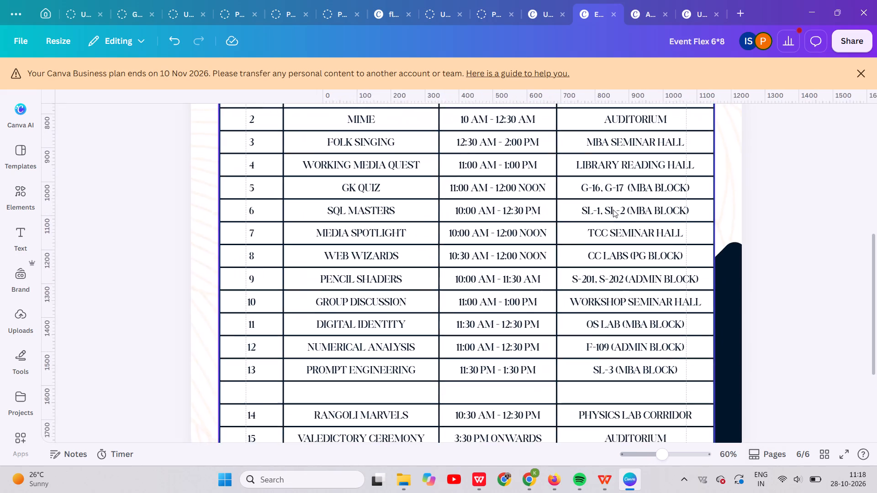
Align the event schedule table on page 6 to the horizontal centre of the page.
scroll(613, 210, "up", 1)
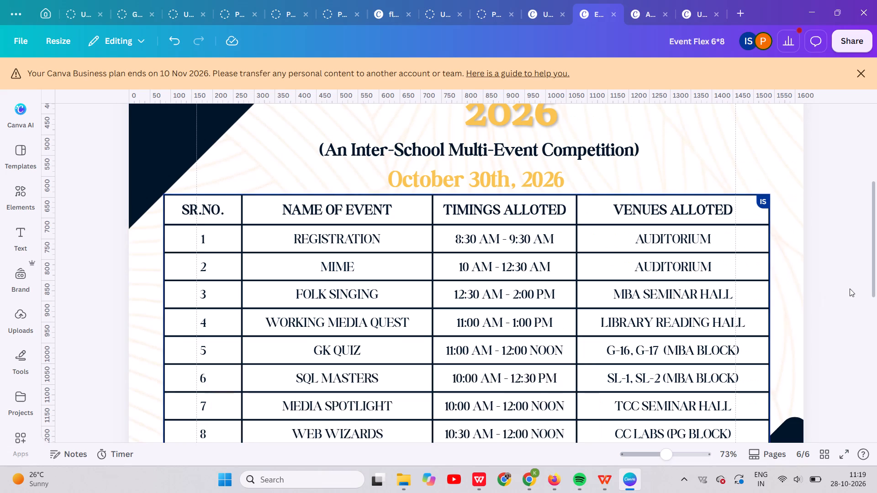
left_click(864, 287)
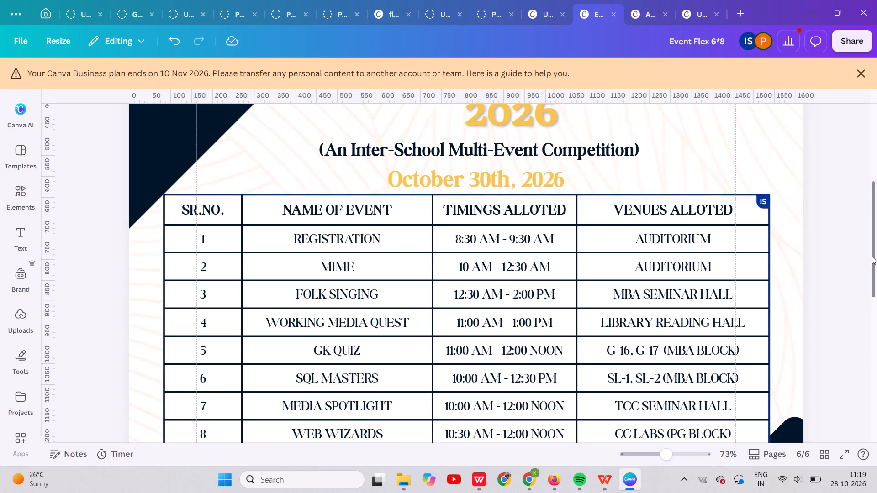
scroll(840, 264, "up", 1)
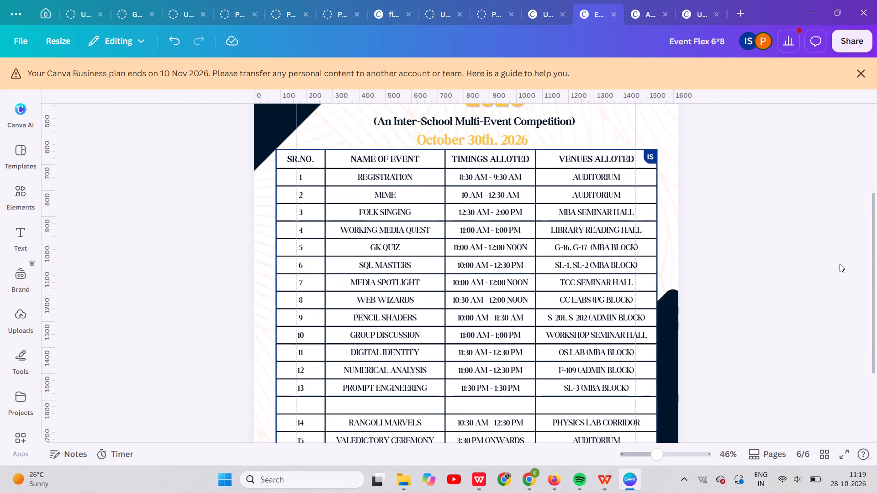
scroll(840, 264, "up", 2)
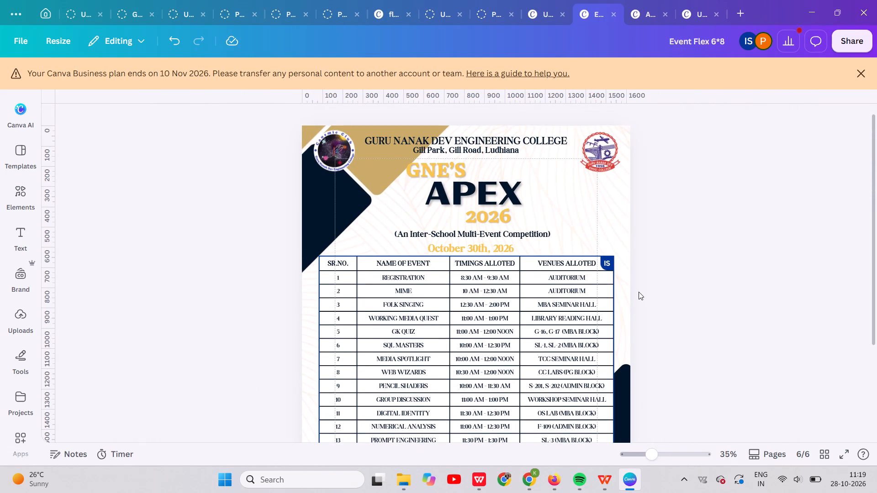
right_click(578, 297)
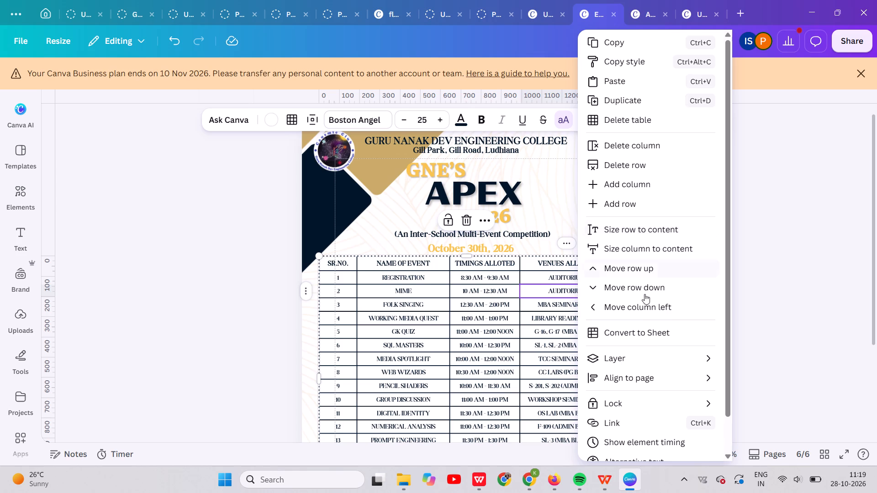
left_click(653, 379)
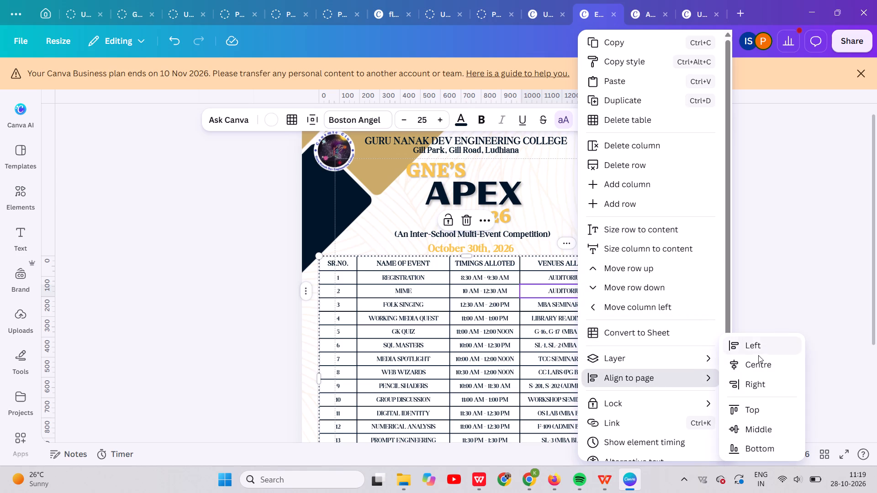
left_click(758, 355)
left_click(759, 368)
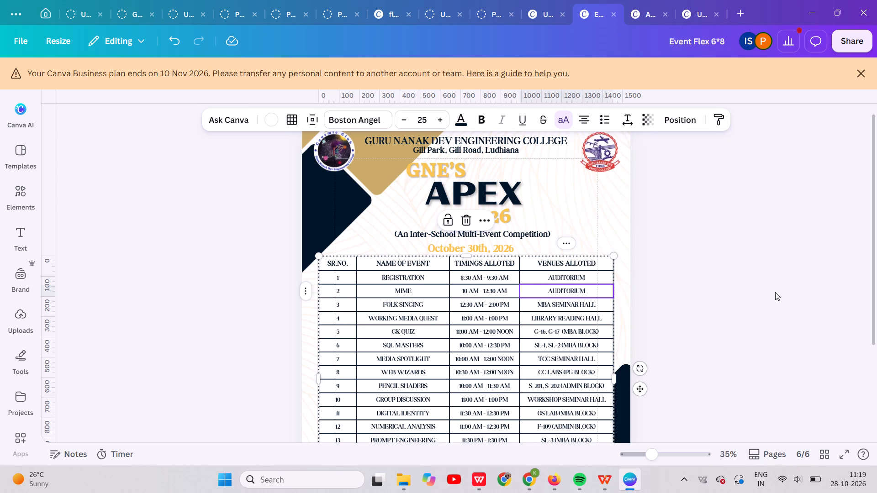
left_click(775, 292)
scroll(775, 292, "down", 1)
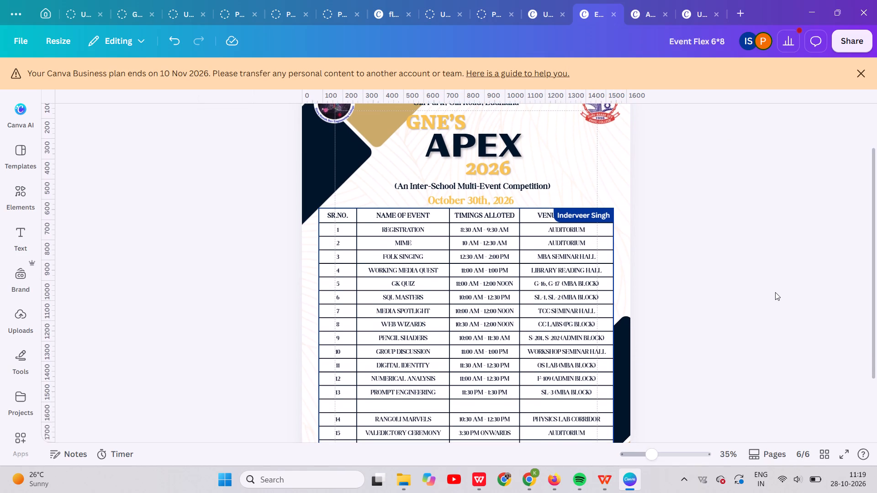
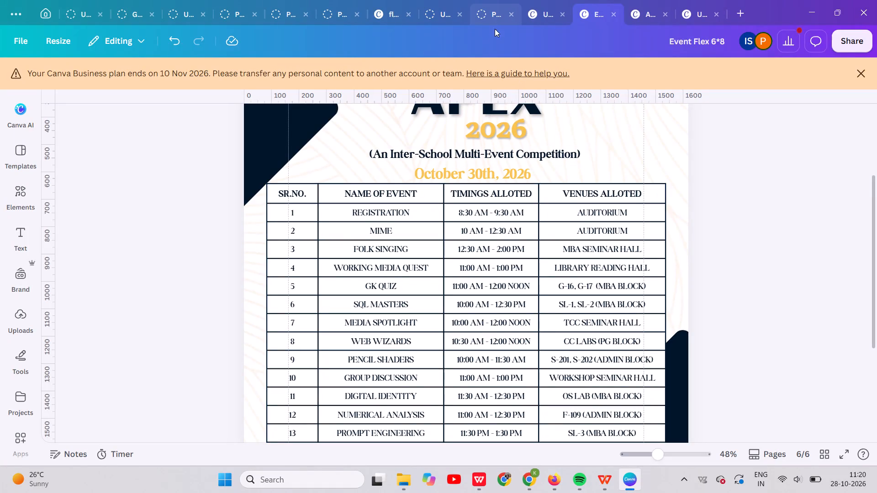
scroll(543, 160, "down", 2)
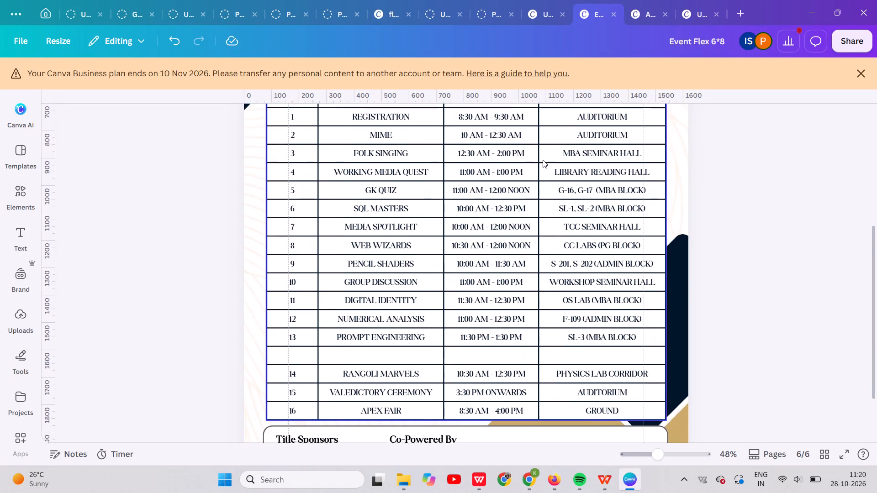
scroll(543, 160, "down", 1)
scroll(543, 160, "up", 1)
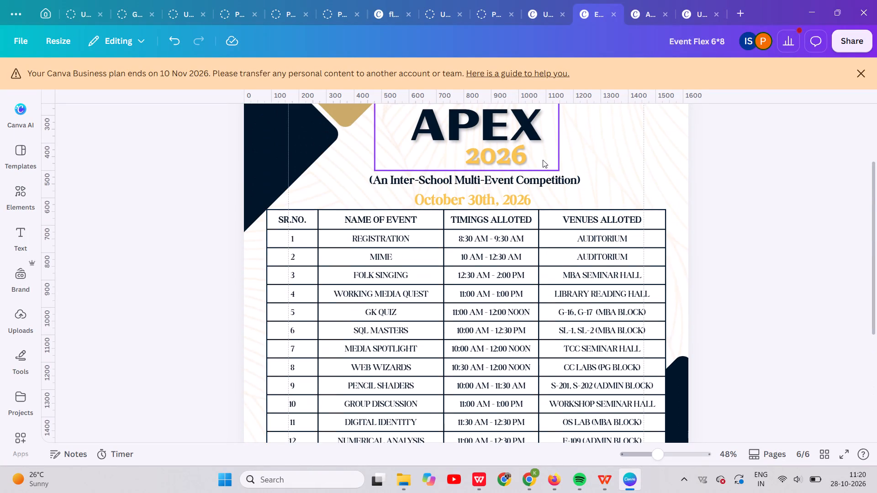
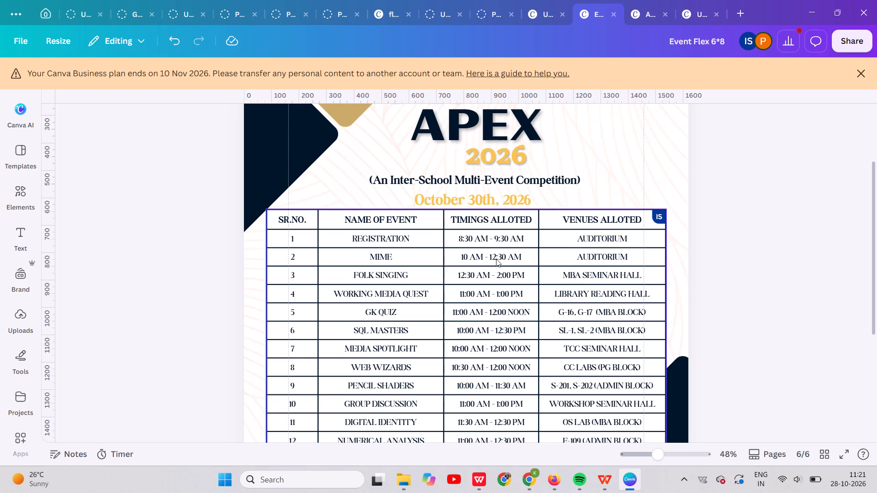
Replace the event name in row 3 of the schedule table with SUFI SINGING.
left_click(471, 256)
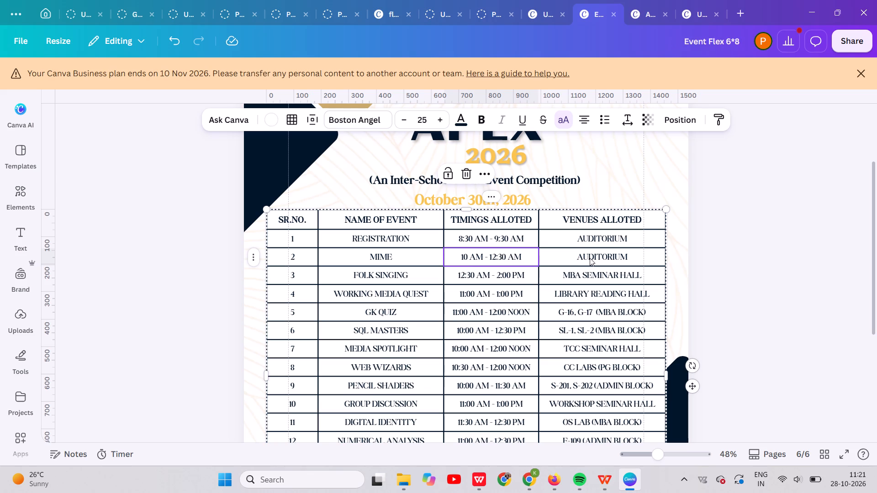
left_click(414, 276)
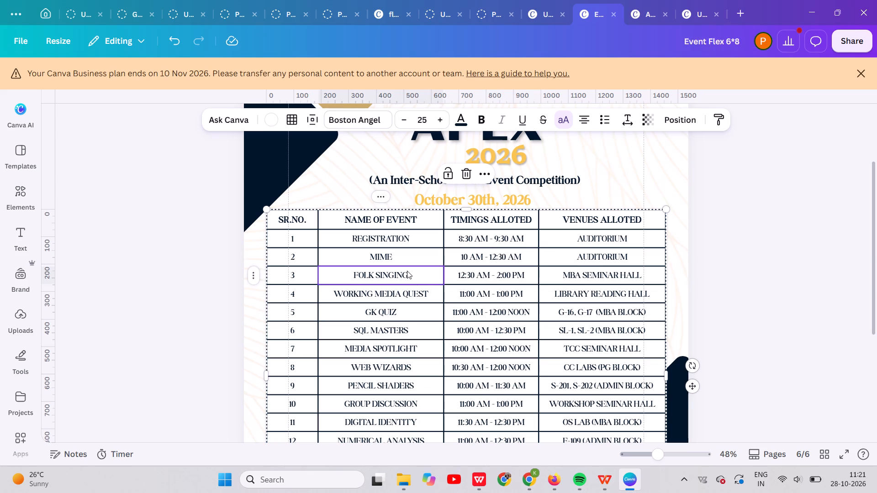
left_click(384, 272)
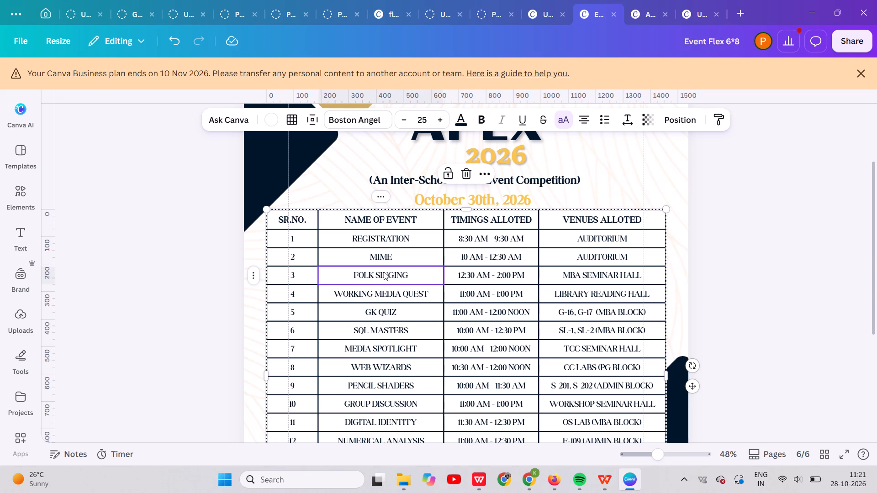
left_click(373, 273)
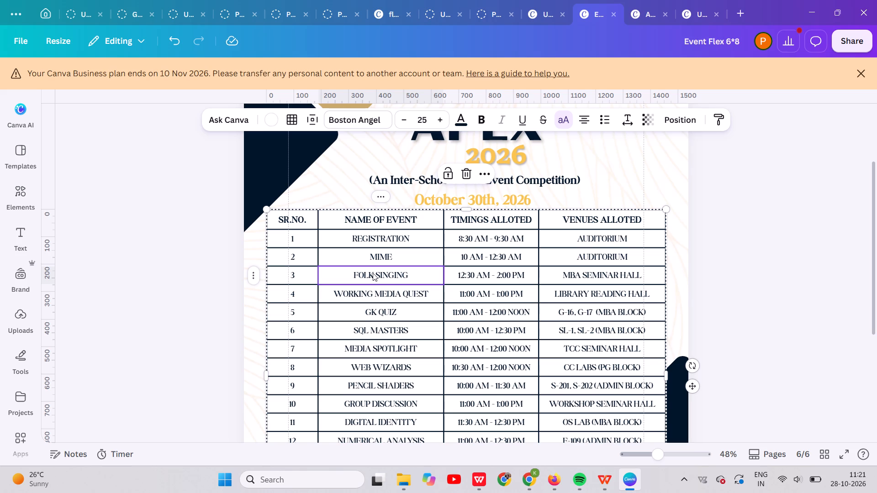
left_click(373, 273)
left_click(373, 273)
key("BackSpace")
key("BackSpace")
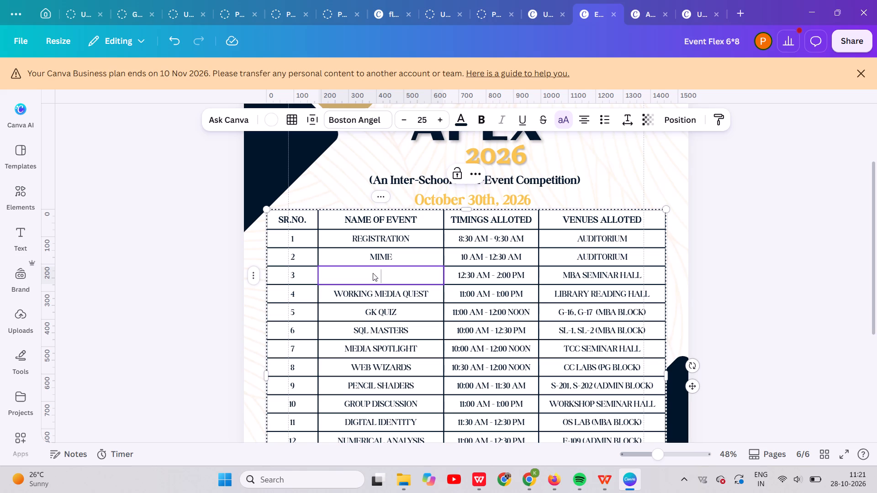
type("SU")
type("FI SINGING")
Set the timing in the SUFI SINGING row to 10:30 AM - 1:00 PM.
left_click(508, 275)
left_click(508, 275)
double_click(508, 275)
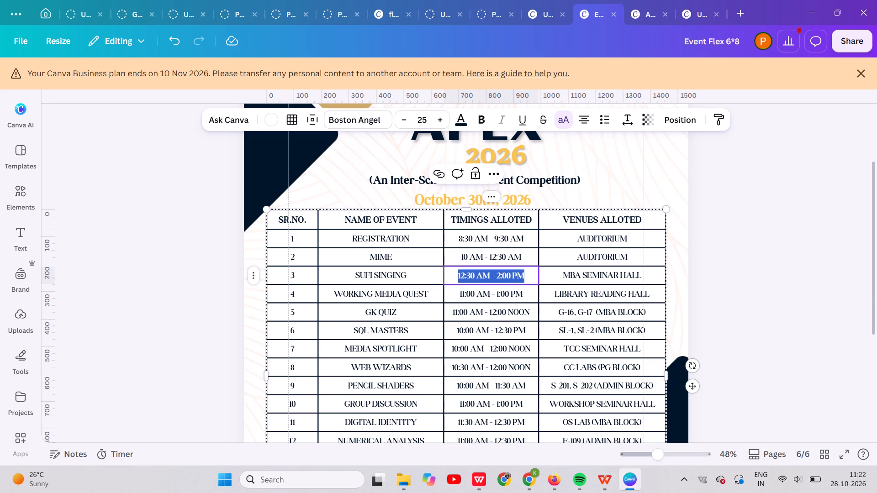
left_click(516, 275)
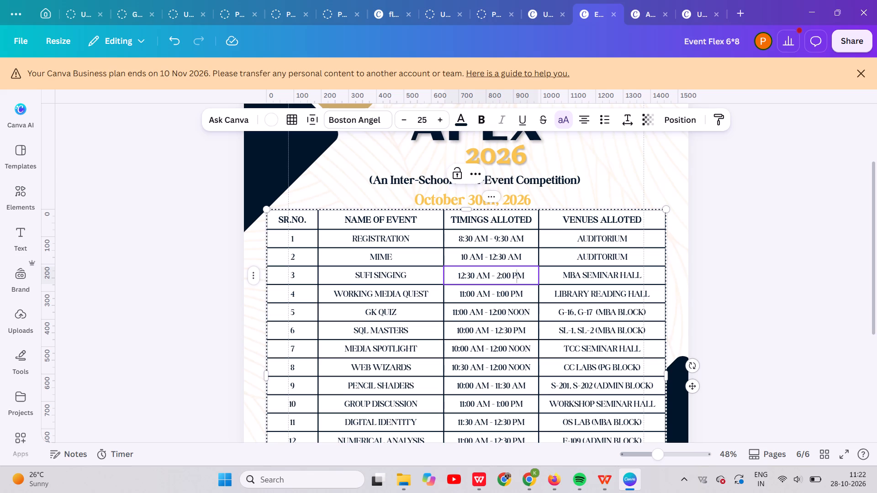
left_click(511, 276)
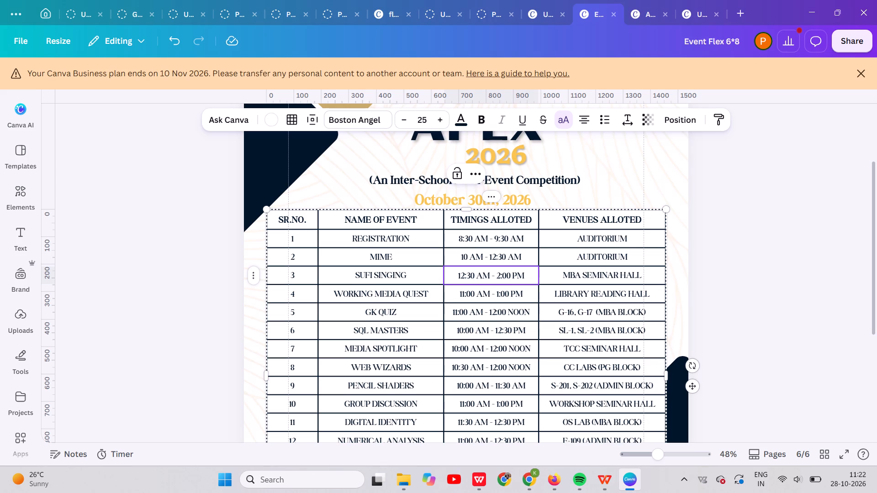
left_click(474, 275)
key("BackSpace")
key("BackSpace")
key("BackSpace")
key("BackSpace")
key("BackSpace")
type("10")
key("semicolon")
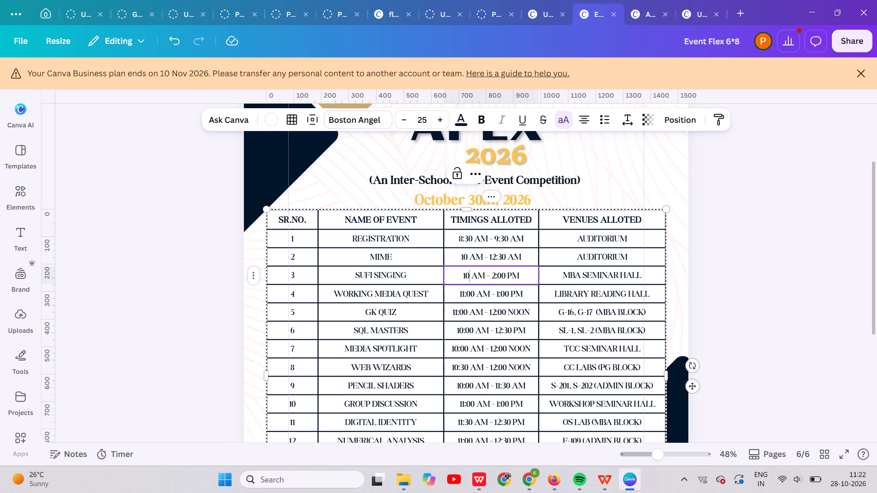
key("BackSpace")
key("shift+colon")
key("2")
key("BackSpace")
type("30")
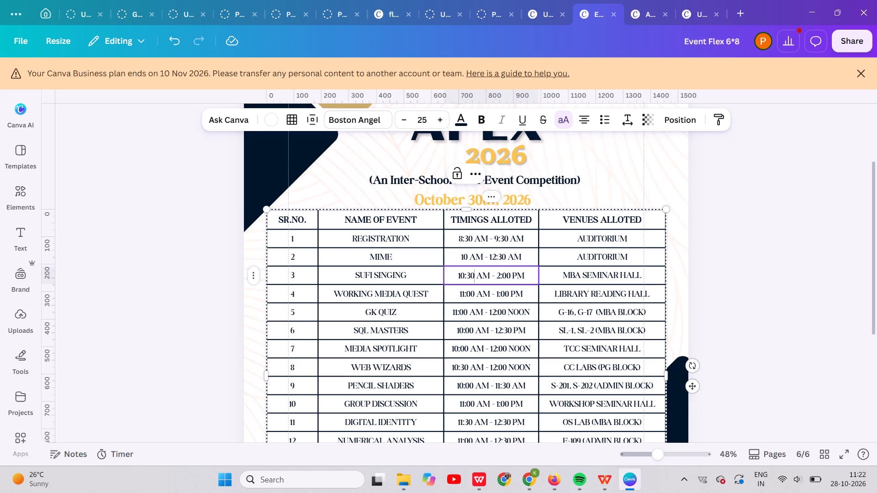
left_click(501, 275)
key("BackSpace")
key("1")
Change the middle word of the row 4 event name so it reads WORKING MODEL QUEST.
left_click(403, 297)
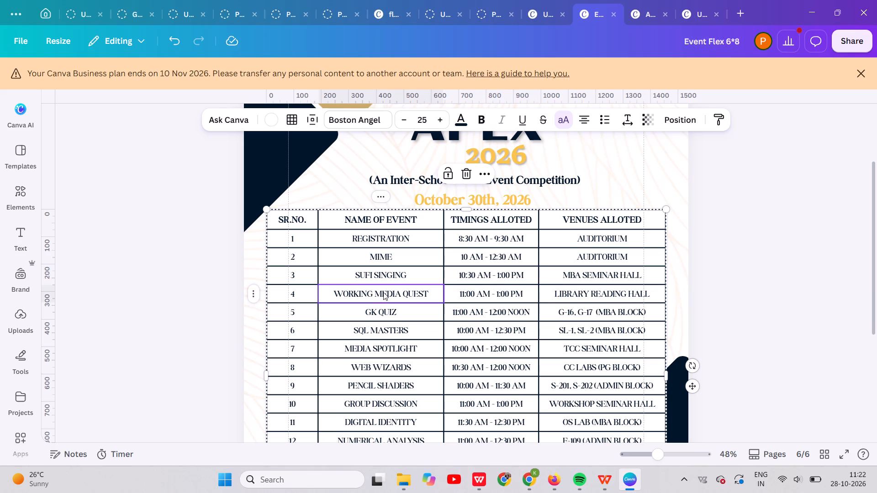
left_click(382, 292)
left_click(382, 292)
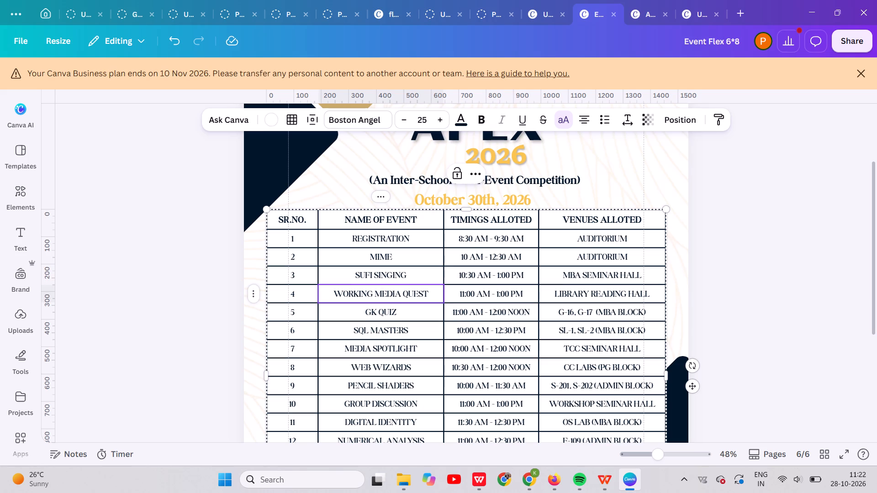
left_click_drag(400, 292, 374, 295)
key("BackSpace")
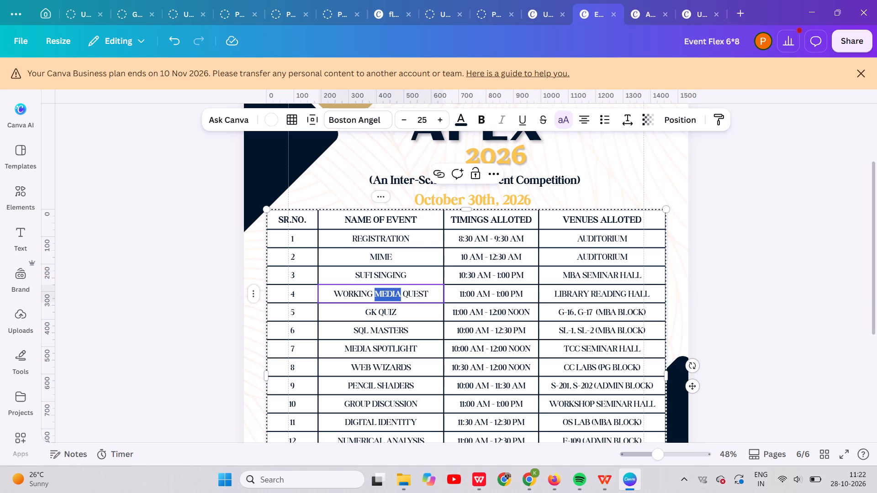
type("moddl")
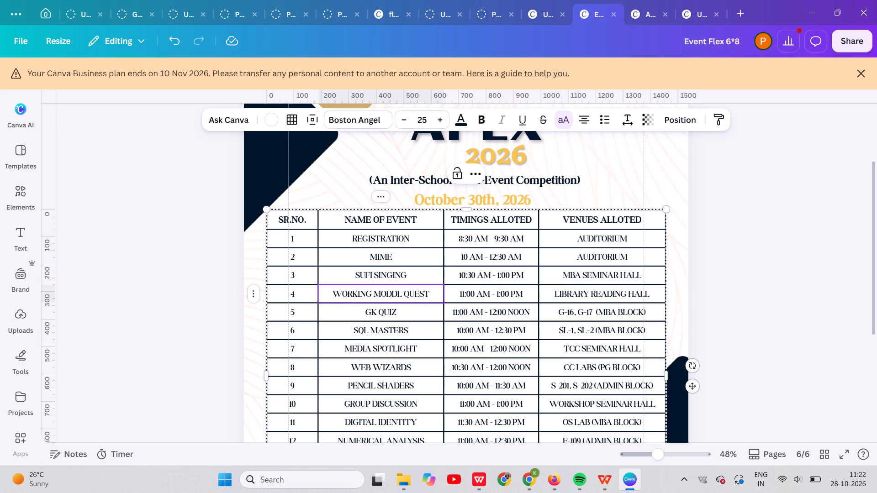
key("BackSpace")
key("BackSpace")
type("el")
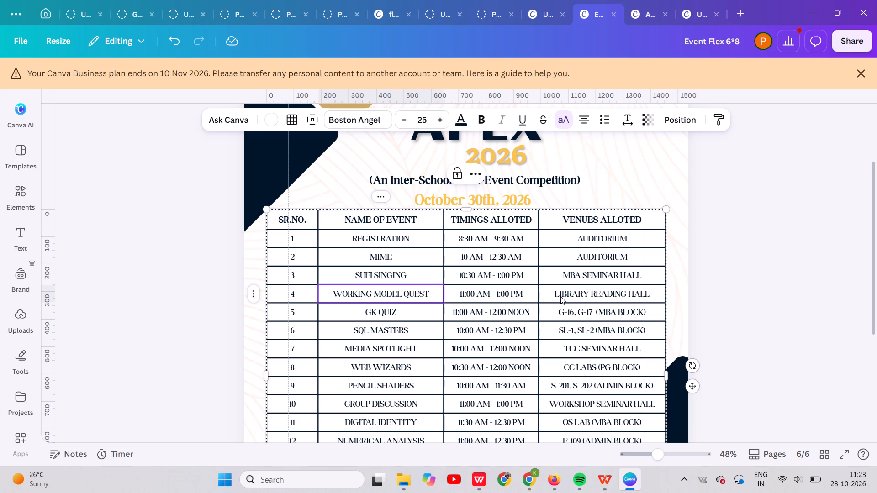
Replace the event name in row 5 with LOGIC CHALLENGE.
scroll(481, 321, "down", 1)
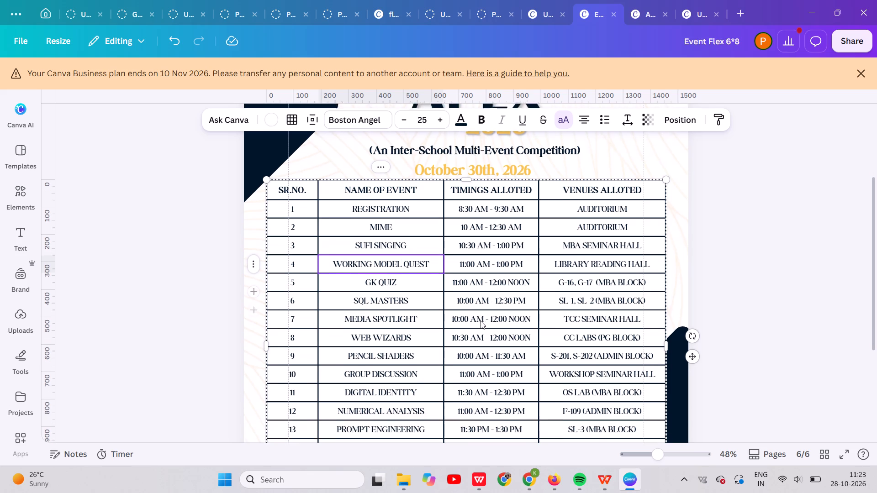
scroll(481, 321, "down", 1)
left_click(377, 277)
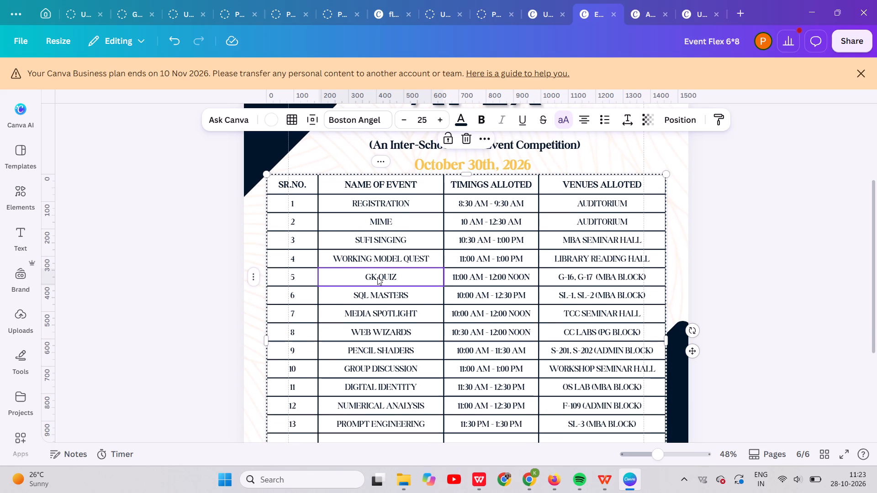
double_click(377, 277)
key("BackSpace")
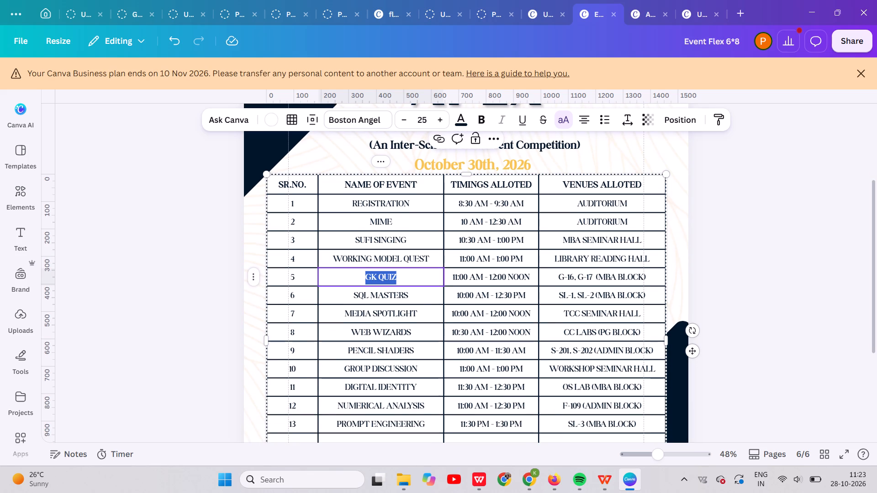
scroll(377, 277, "down", 1)
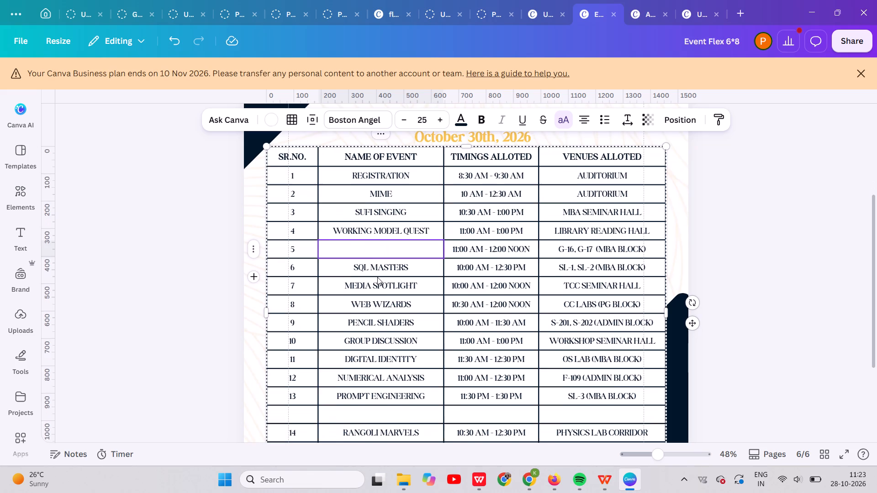
scroll(377, 277, "down", 1)
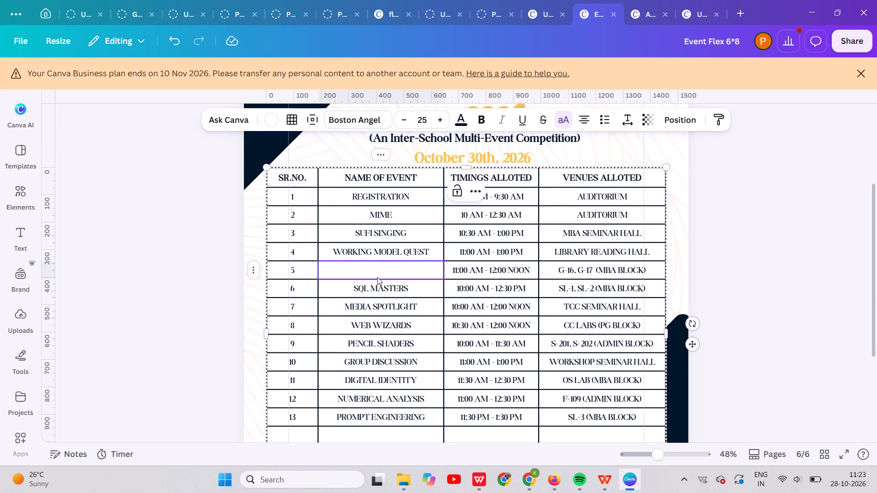
type("LOGIC CHALENGE")
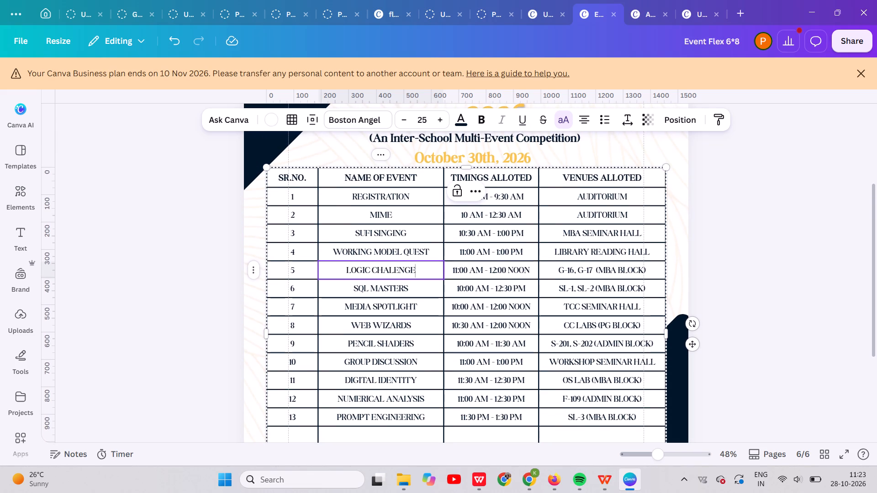
left_click(391, 269)
key("shift+l")
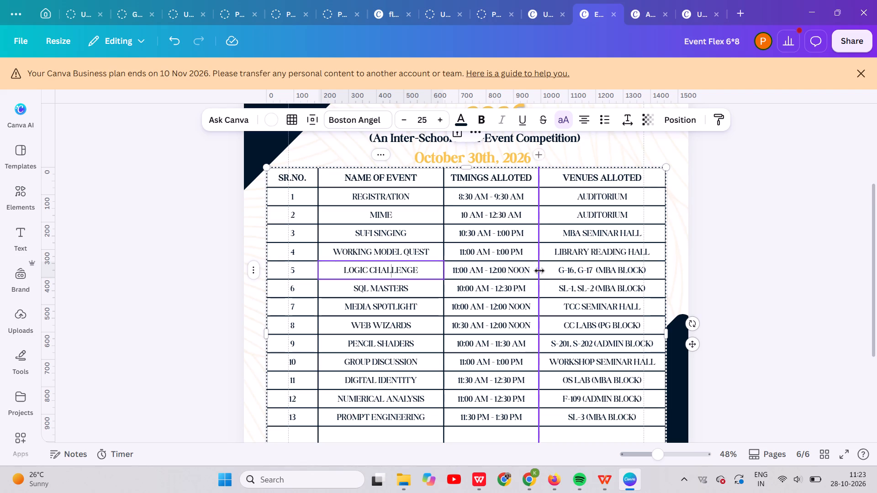
Replace the venue in the LOGIC CHALLENGE row with F-109 (ADMIN BLOCK).
left_click(570, 270)
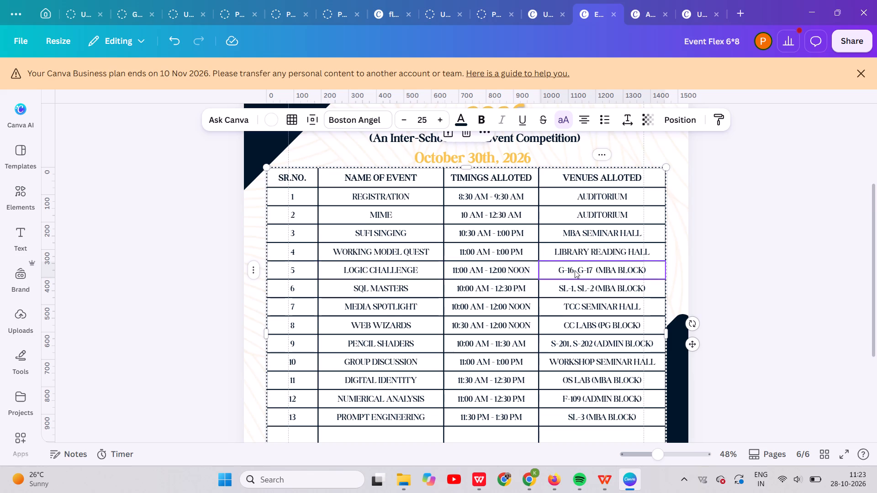
double_click(575, 270)
key("BackSpace")
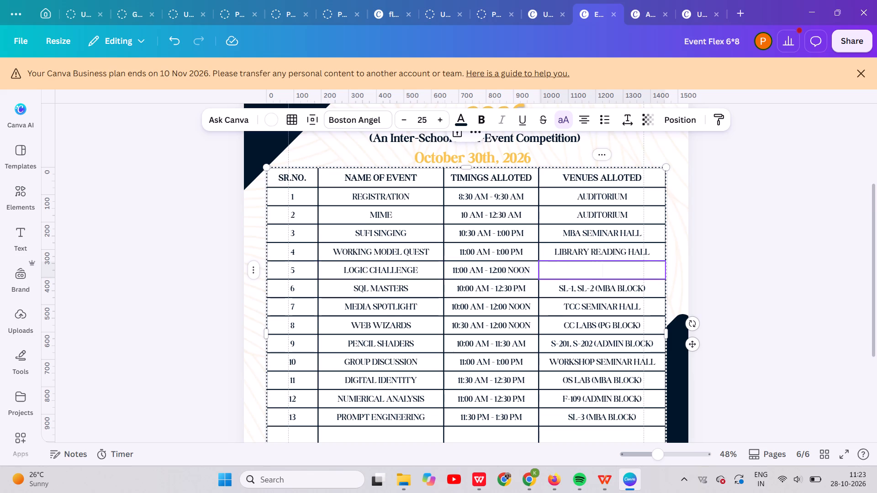
type("10")
key("BackSpace")
key("BackSpace")
key("shift+f")
type("-!)(=")
key("BackSpace")
key("BackSpace")
key("equal")
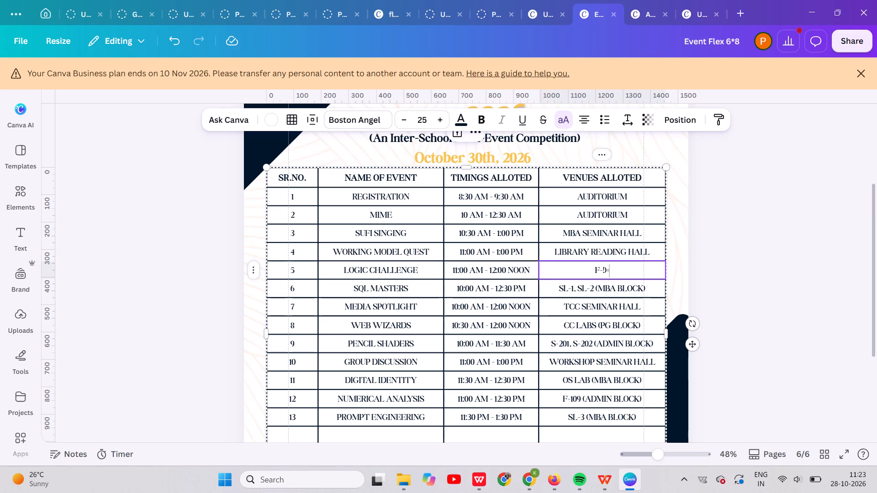
key("BackSpace")
key("BackSpace")
key("BackSpace")
type("109")
key("space")
key("shift+parenleft")
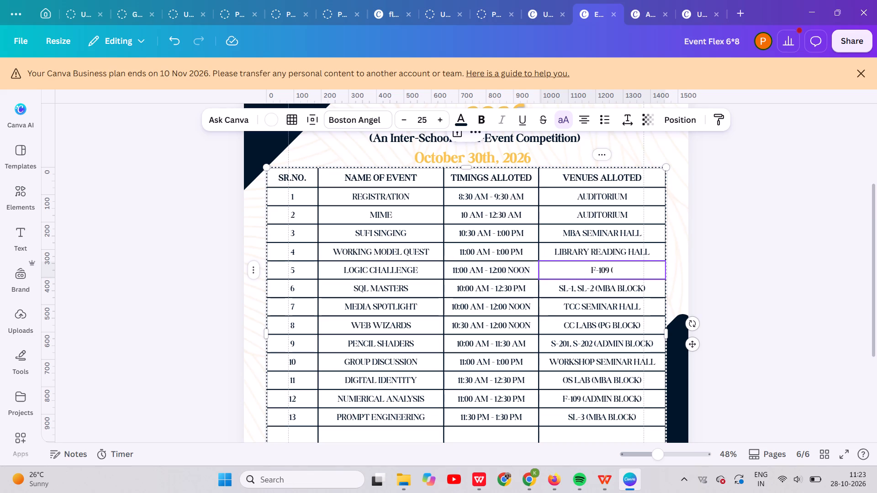
type("admin")
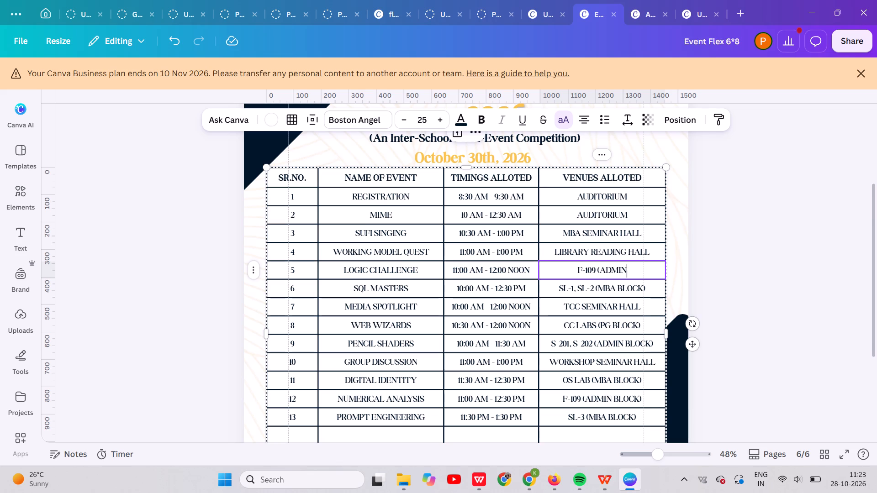
type("e block")
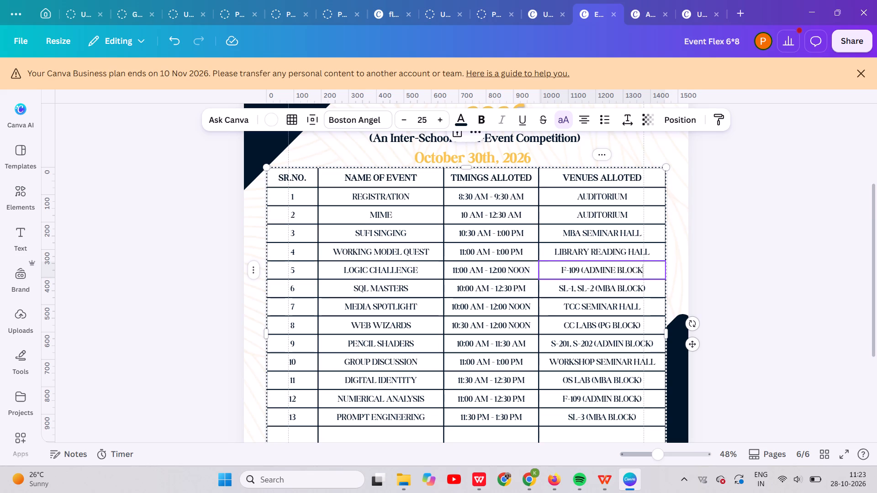
key("BackSpace")
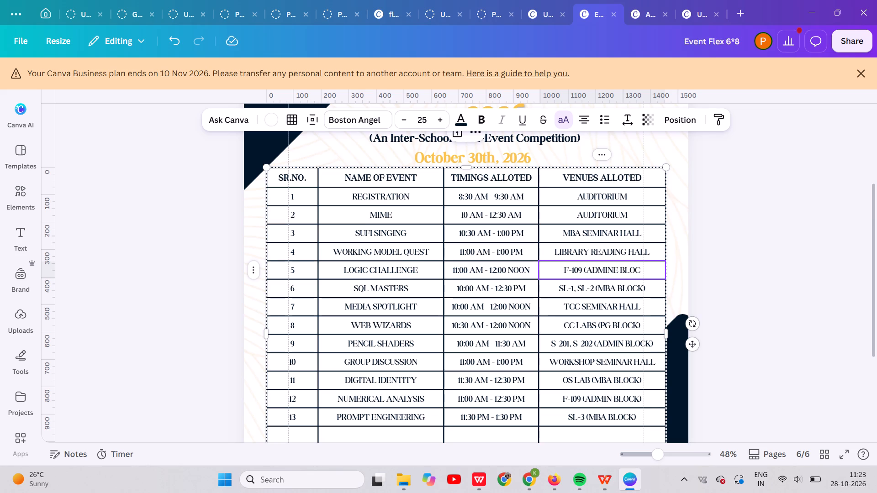
key("BackSpace")
key("BackSpace")
key("BackSpace")
key("BackSpace")
key("BackSpace")
key("BackSpace")
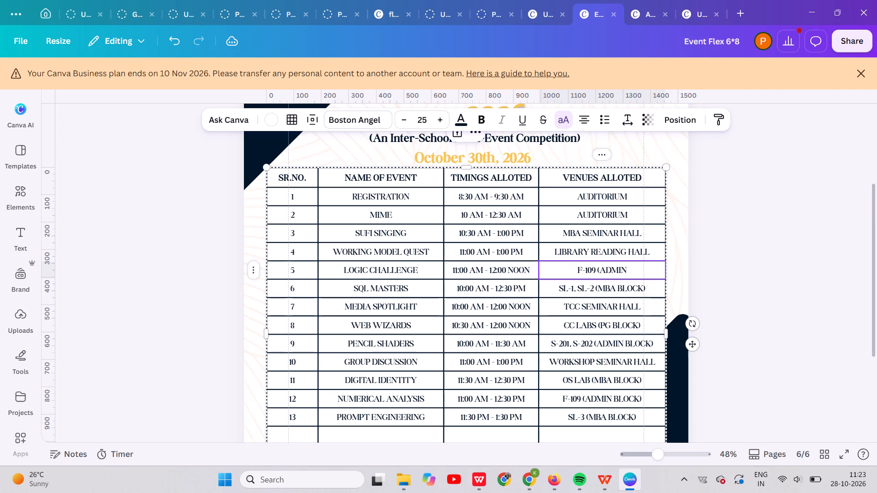
key("space")
type("block)")
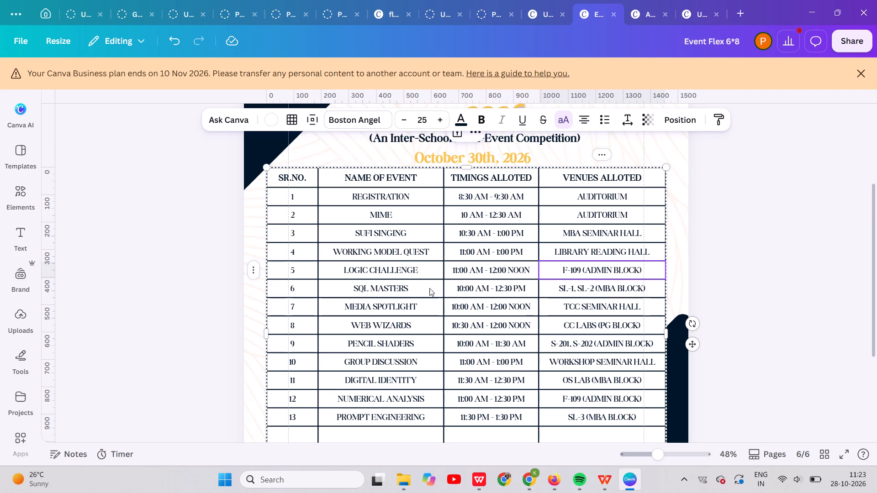
Set the timing in the SQL MASTERS row to 11:30 AM - 1:00 PM.
left_click(464, 288)
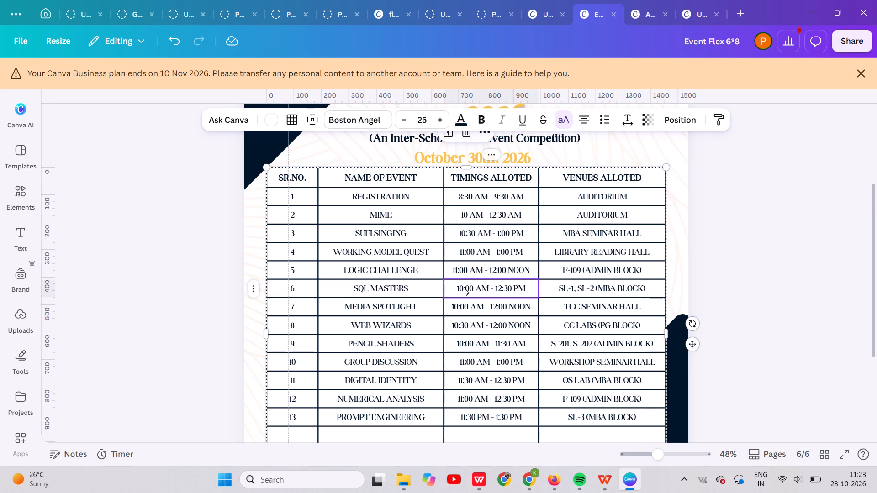
double_click(463, 288)
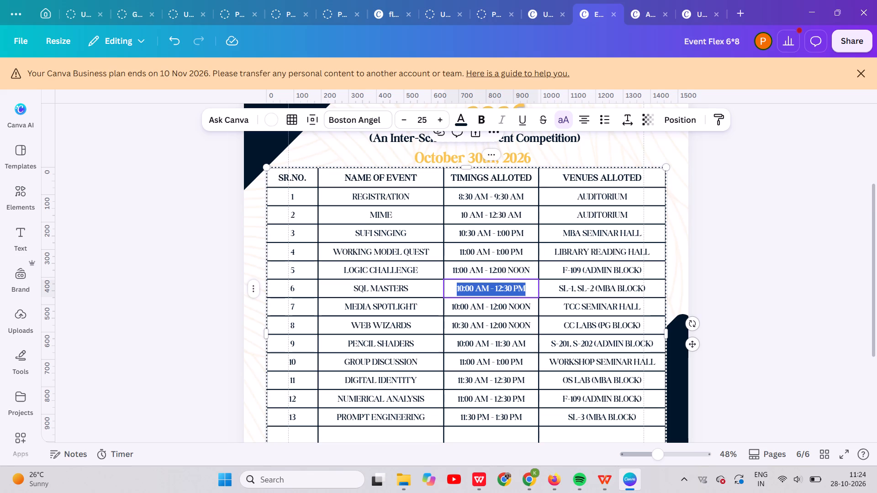
left_click(463, 288)
key("BackSpace")
key("1")
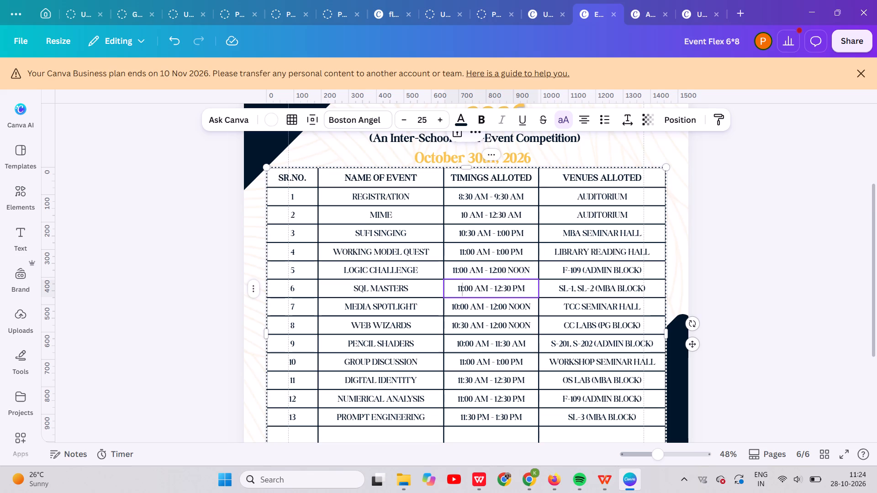
key("Right")
key("Right")
key("BackSpace")
key("3")
key("Right")
key("Right")
key("Right")
key("Right")
key("Right")
key("Right")
key("Right")
key("Right")
key("Right")
key("Right")
key("Right")
key("Right")
key("Right")
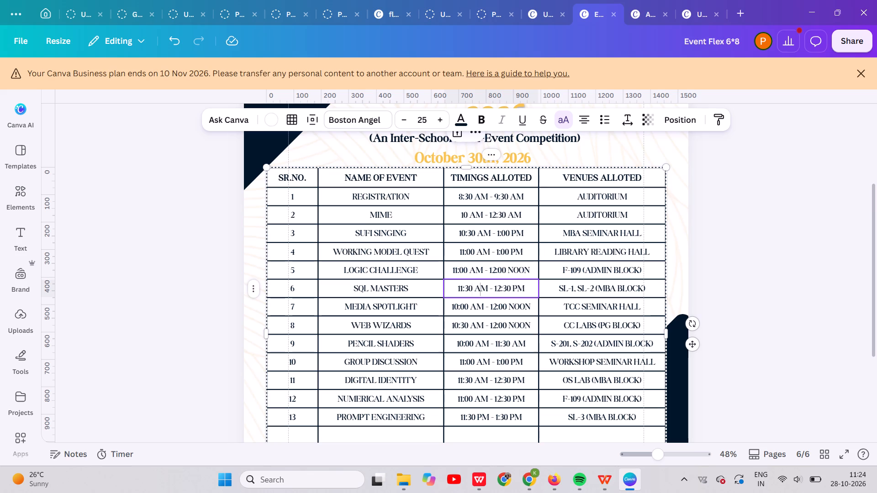
key("Left")
key("BackSpace")
key("BackSpace")
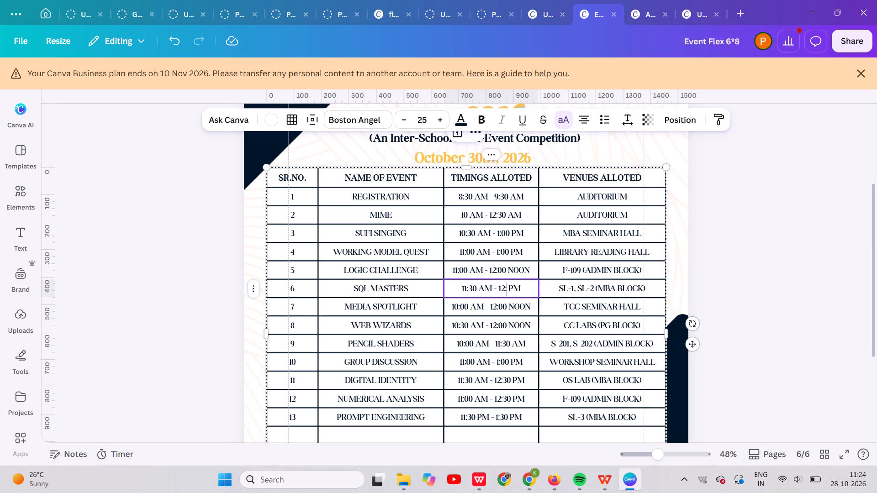
key("BackSpace")
key("BackSpace")
key("BackSpace")
key("1")
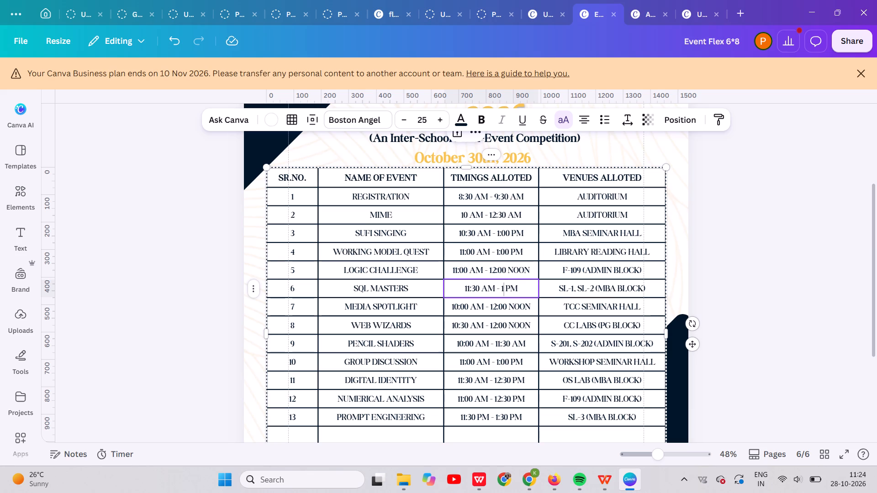
type(":00")
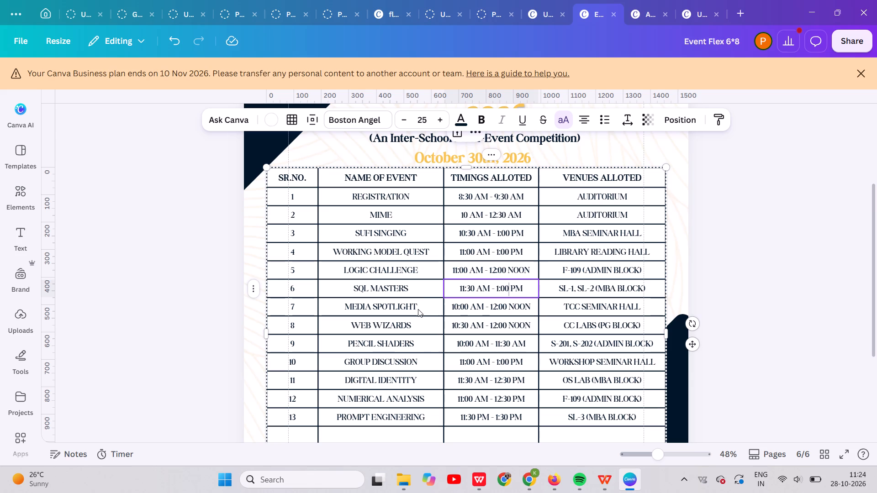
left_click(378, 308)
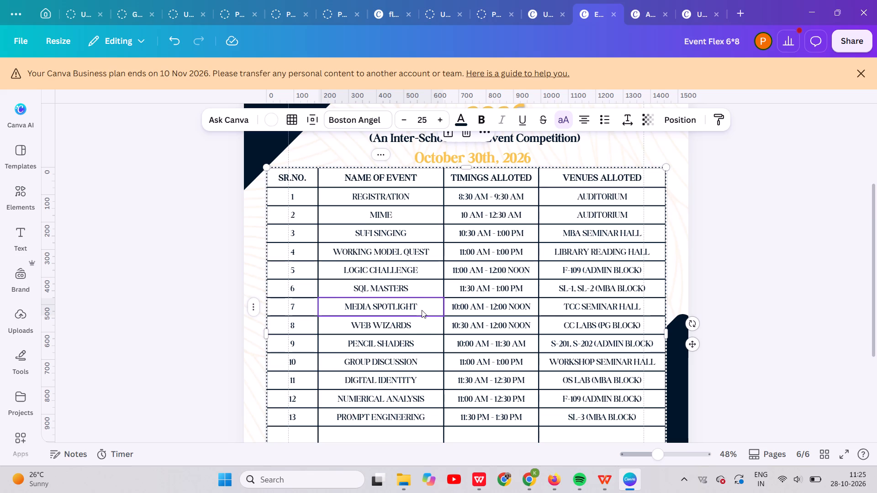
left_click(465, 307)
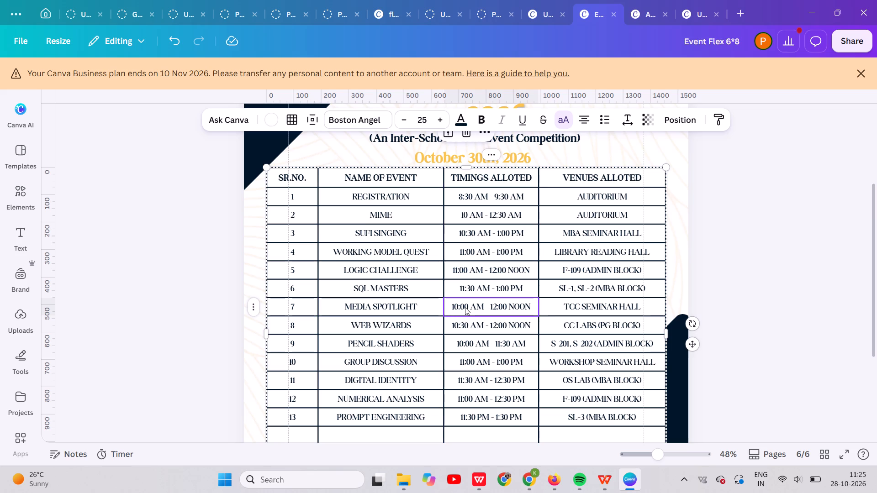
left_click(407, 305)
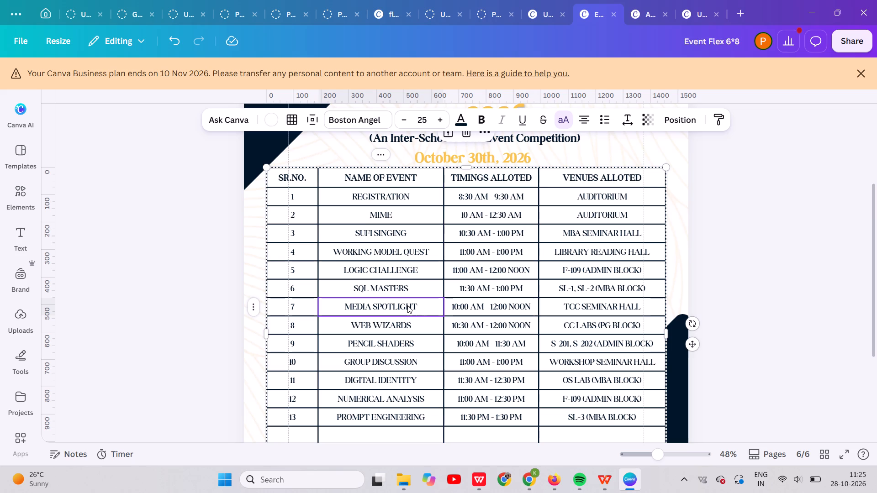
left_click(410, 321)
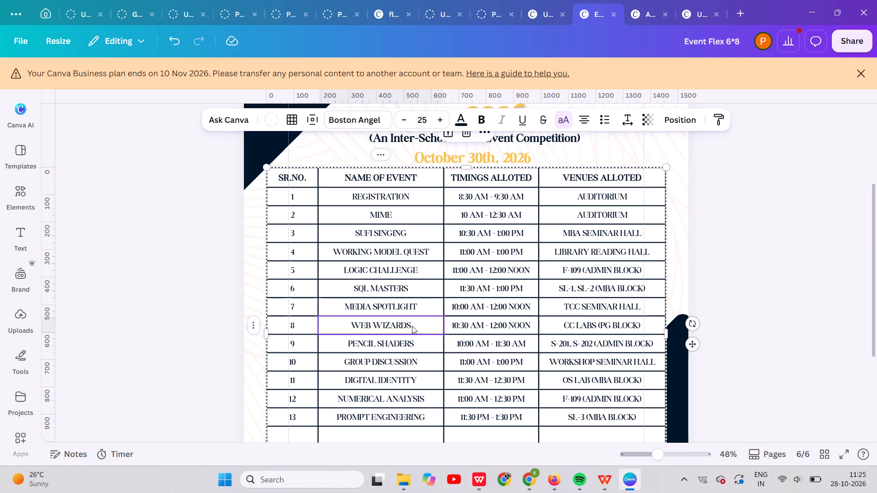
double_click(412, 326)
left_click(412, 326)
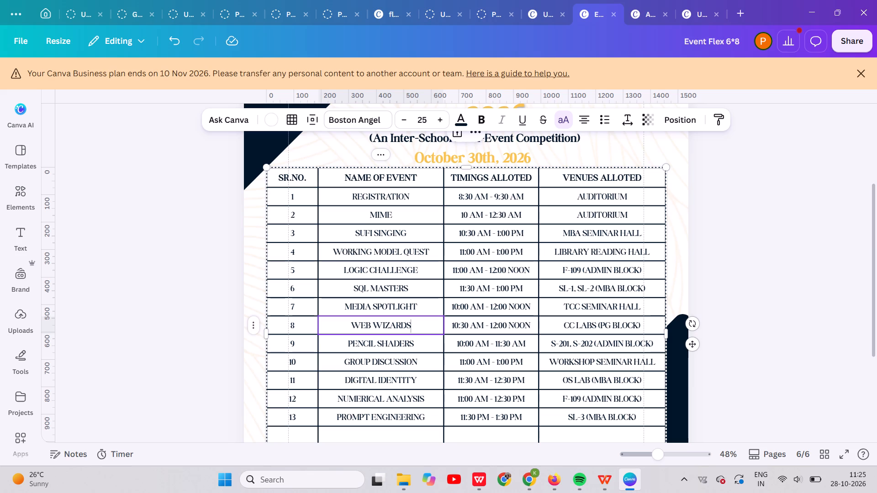
Replace CC with OS , R in the WEB WIZARDS venue so the lab names read OS , R LABS.
left_click(574, 325)
left_click(574, 325)
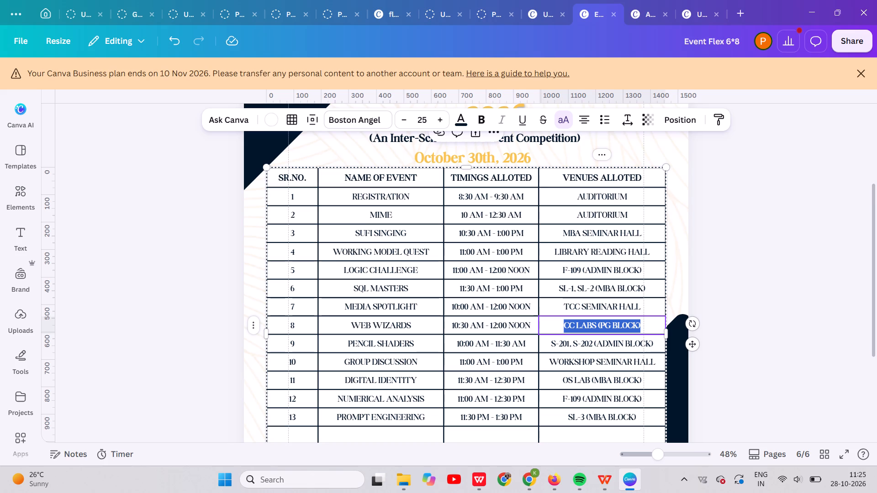
left_click(574, 325)
key("BackSpace")
key("BackSpace")
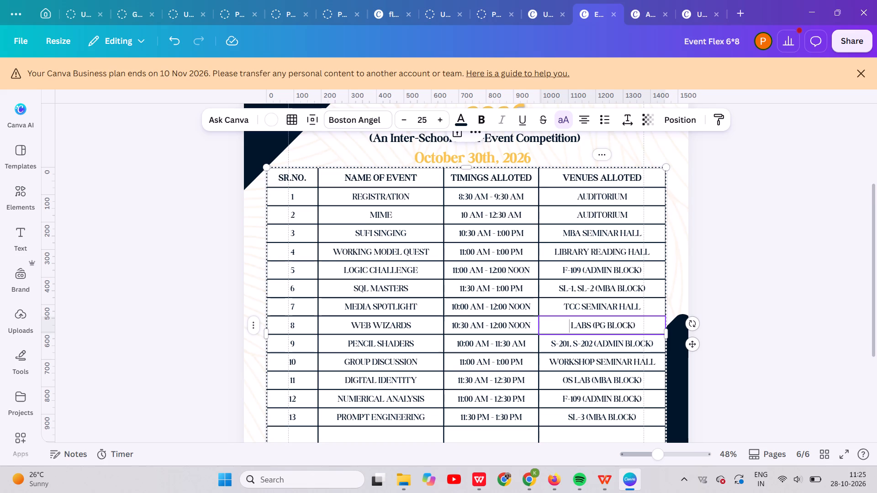
type("os")
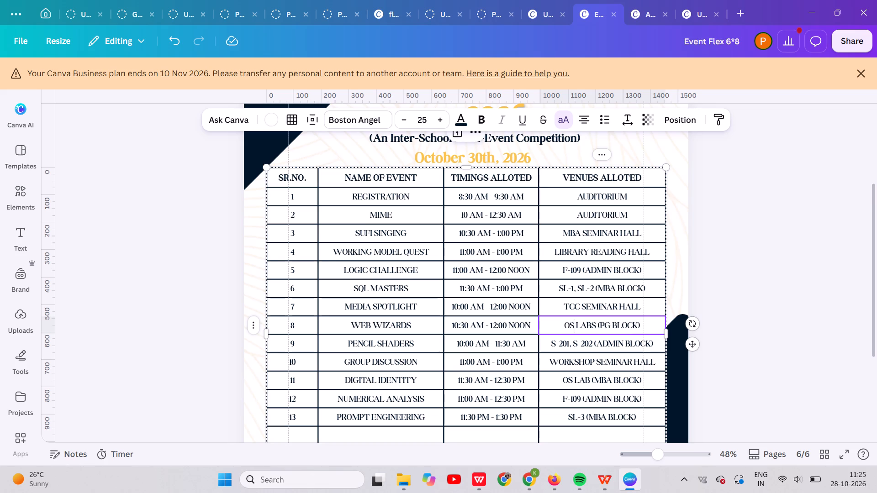
key("space")
type(",")
key("space")
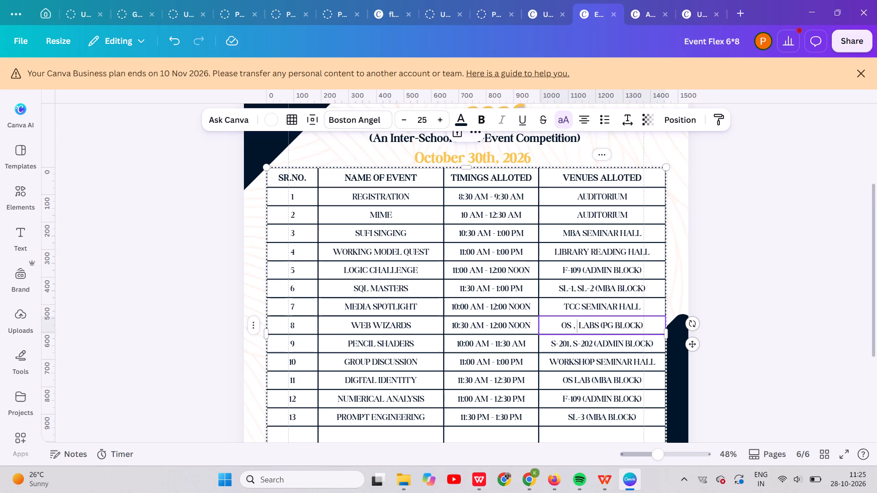
key("r")
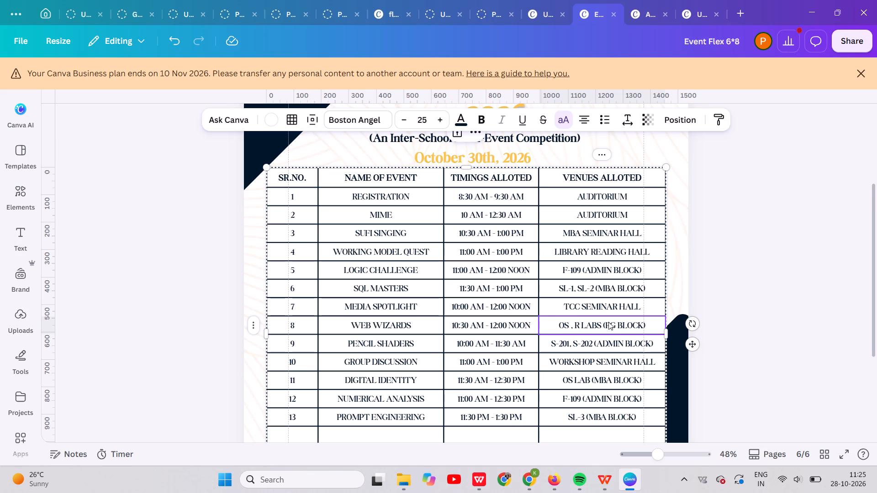
Delete PG BLOCK from inside the brackets of the WEB WIZARDS venue.
left_click(603, 325)
left_click_drag(605, 325, 643, 325)
key("BackSpace")
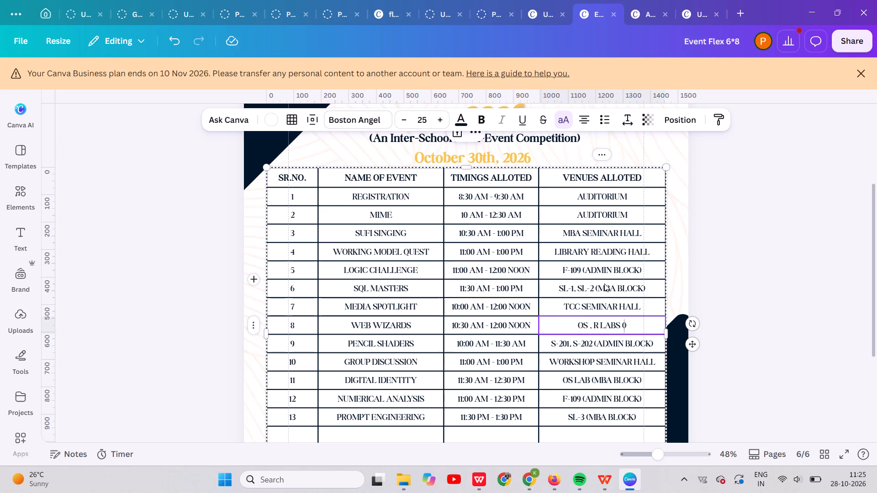
Copy MBA BLOCK from the SQL MASTERS venue into the empty brackets of the WEB WIZARDS venue.
left_click(598, 286)
left_click(598, 286)
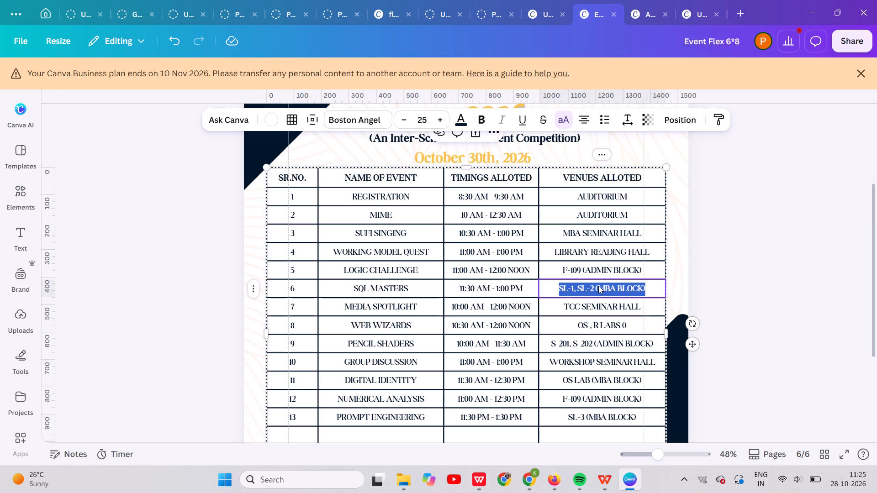
left_click(598, 286)
double_click(598, 286)
left_click(598, 286)
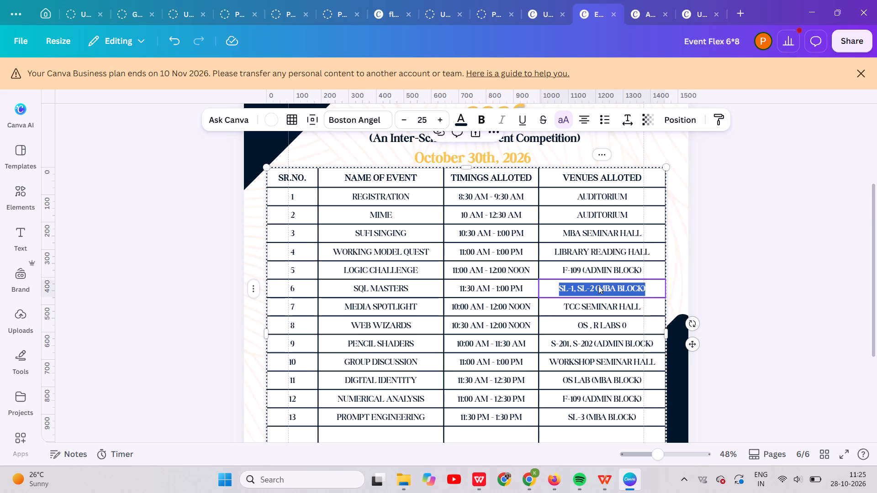
left_click(599, 288)
left_click_drag(599, 288, 640, 288)
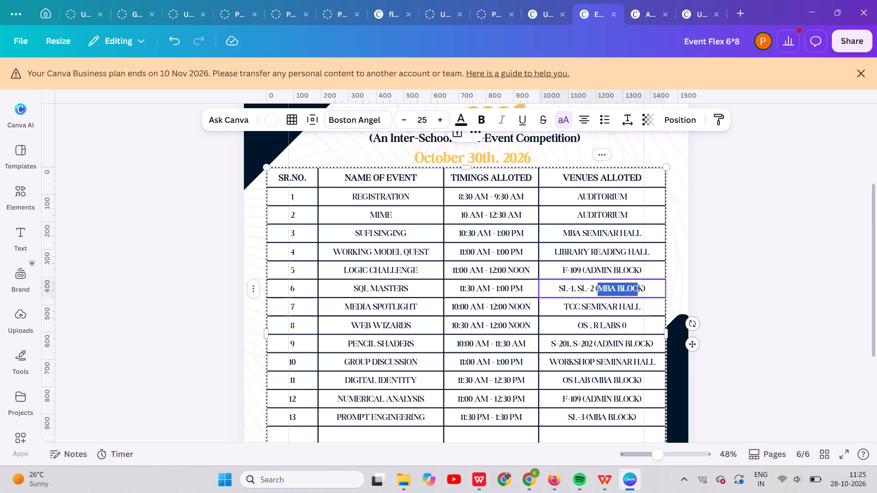
left_click_drag(640, 288, 642, 288)
key("ctrl+c")
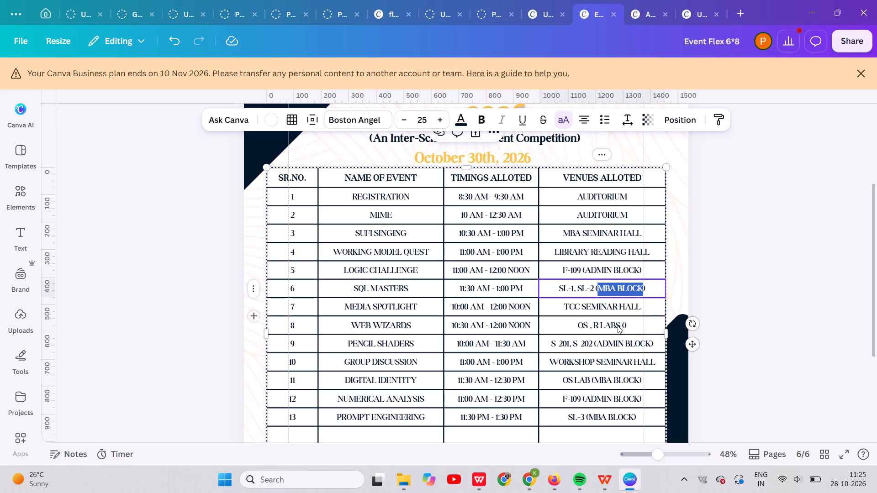
left_click(623, 326)
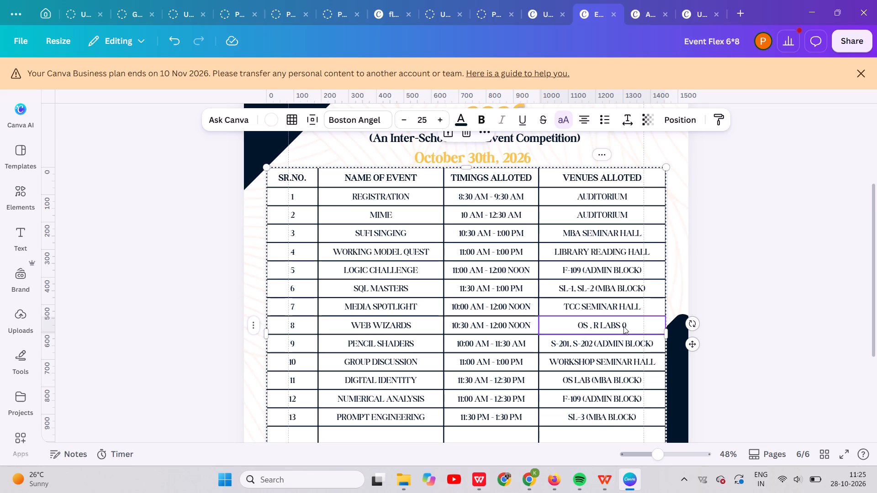
left_click(623, 326)
left_click(623, 326)
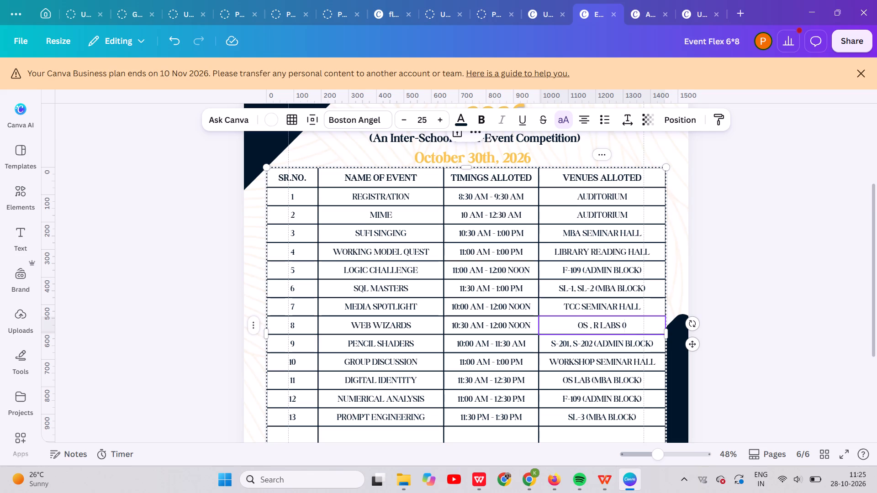
key("ctrl+v")
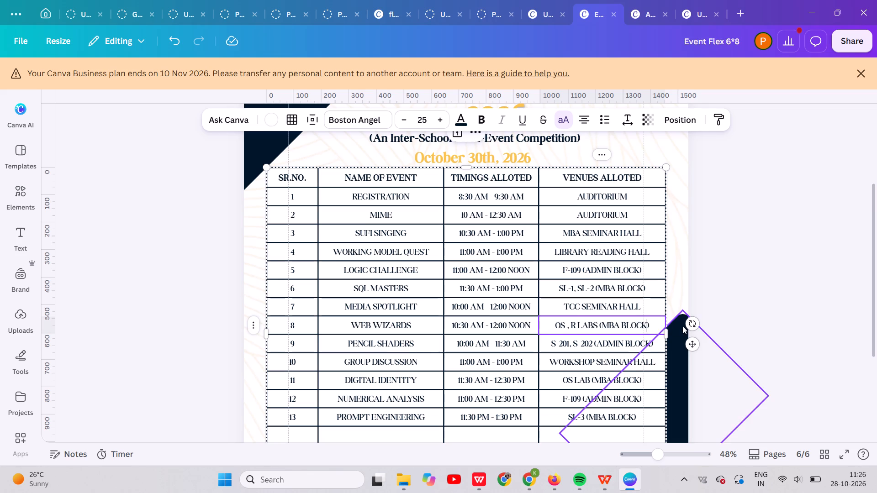
Insert an extra space between the comma and R in the WEB WIZARDS venue.
left_click(571, 325)
key("space")
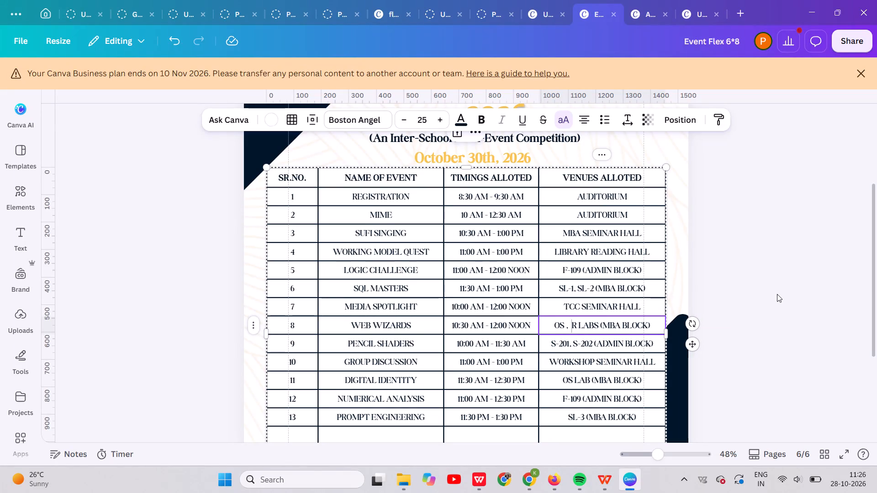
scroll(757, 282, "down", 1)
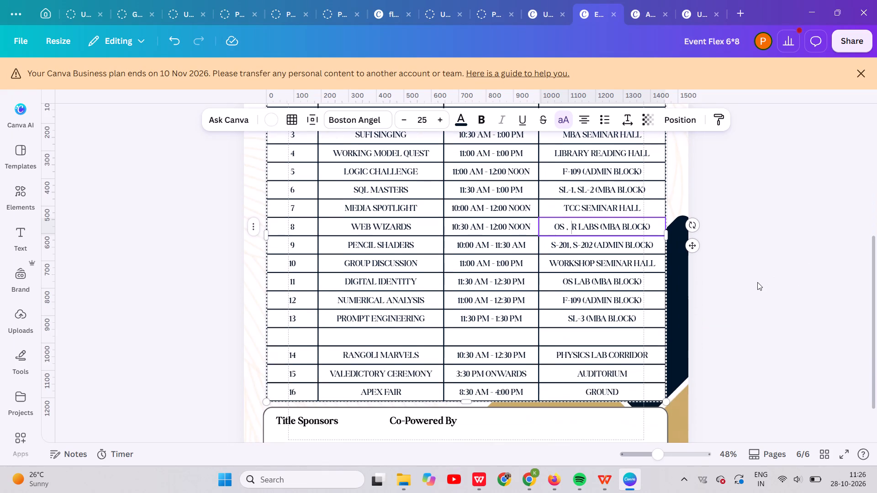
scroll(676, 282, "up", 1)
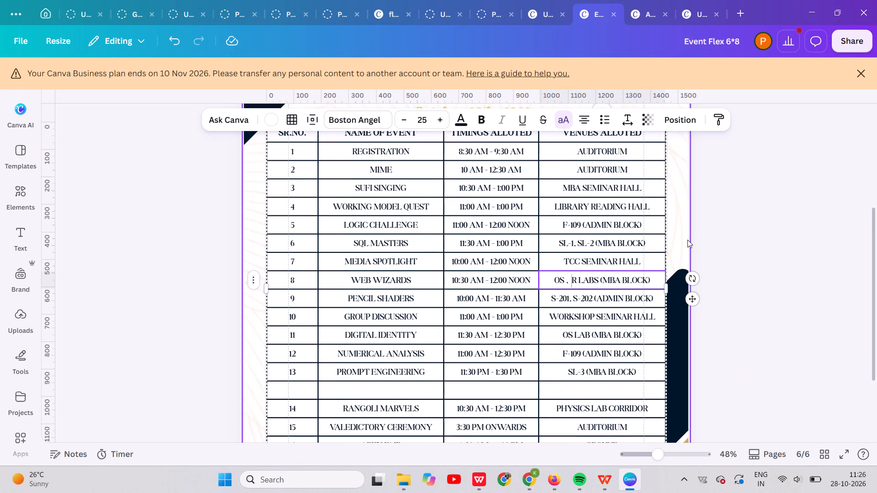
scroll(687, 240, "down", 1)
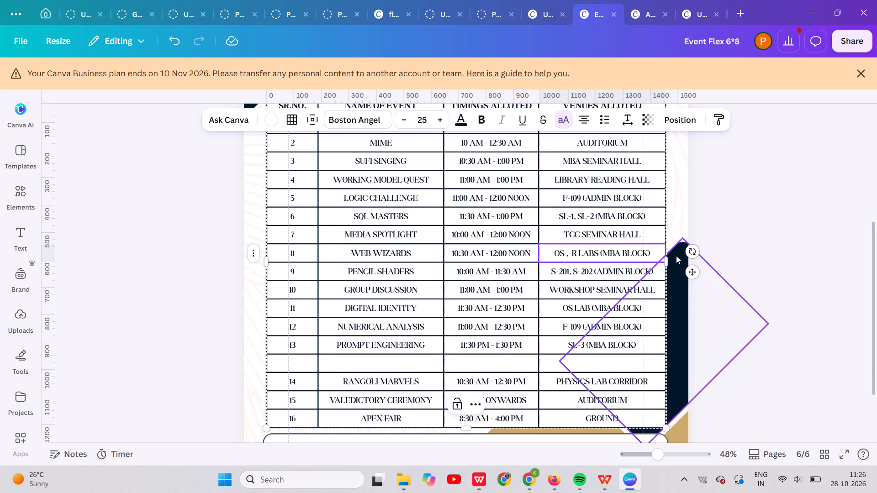
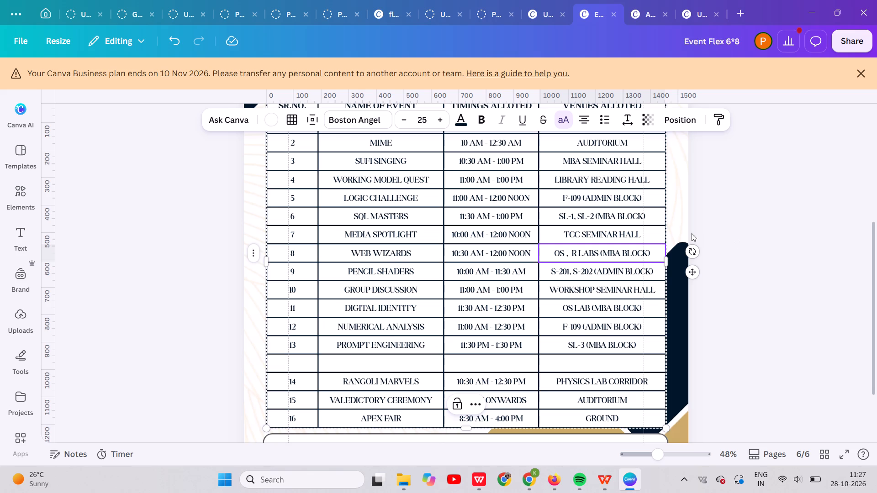
Insert an extra space between R and LABS in the WEB WIZARDS venue.
left_click(409, 269)
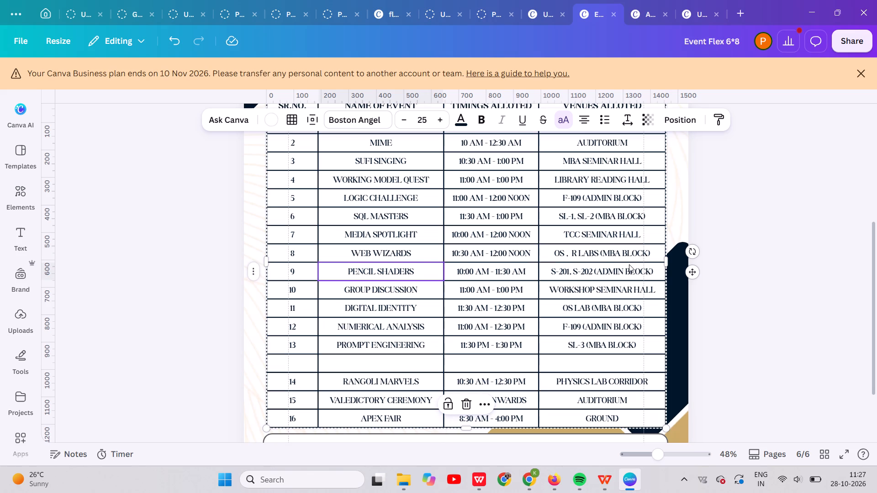
left_click(574, 252)
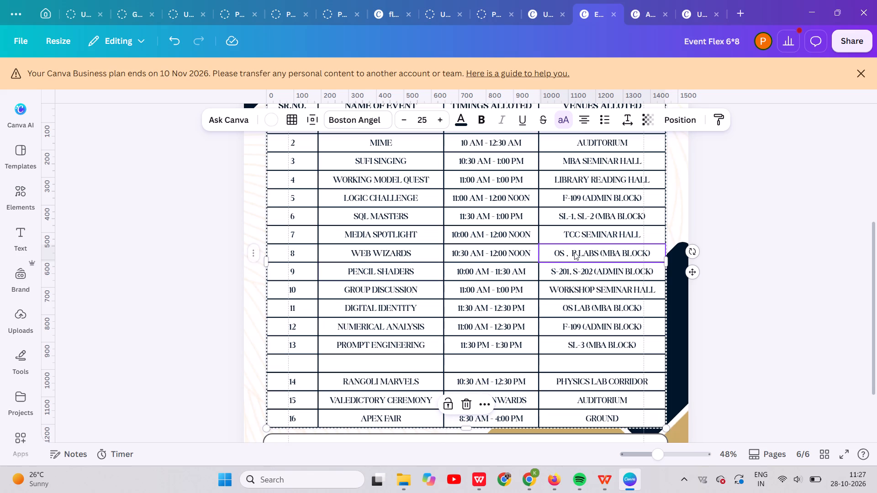
left_click(571, 253)
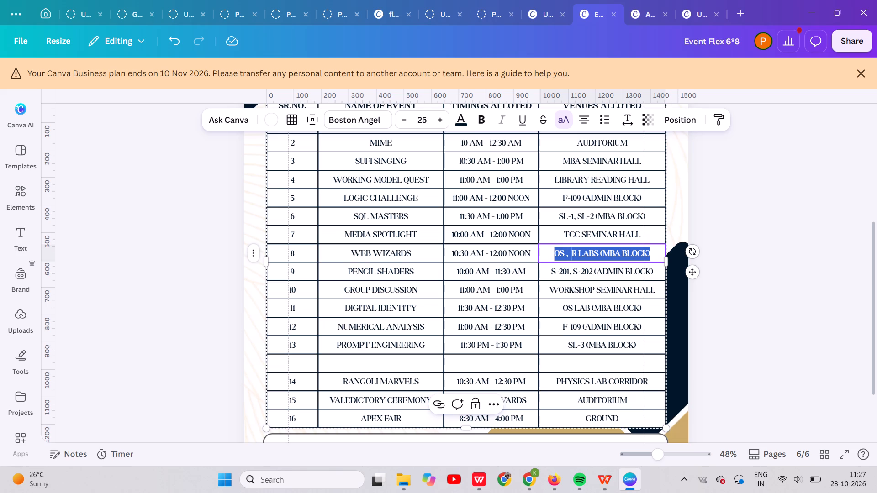
left_click(576, 253)
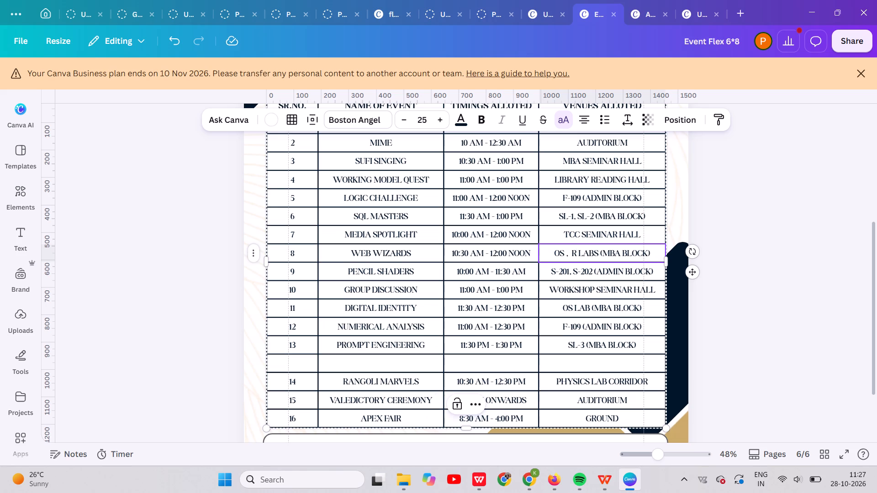
key("space")
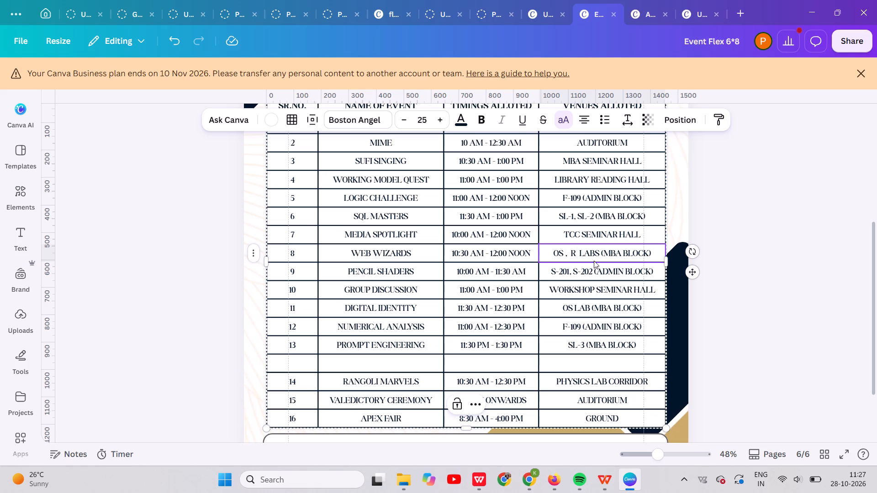
Insert LAB between OS and the comma in the WEB WIZARDS venue, with an extra space before it.
left_click(564, 251)
key("space")
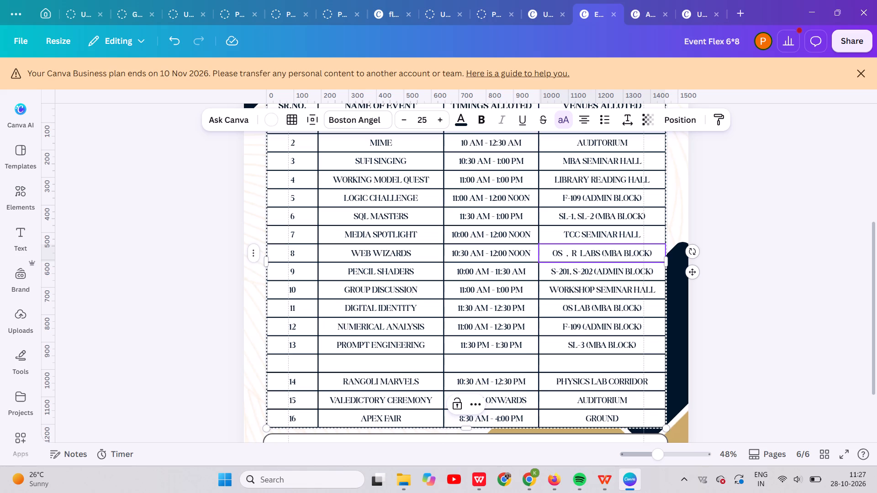
type("Lab")
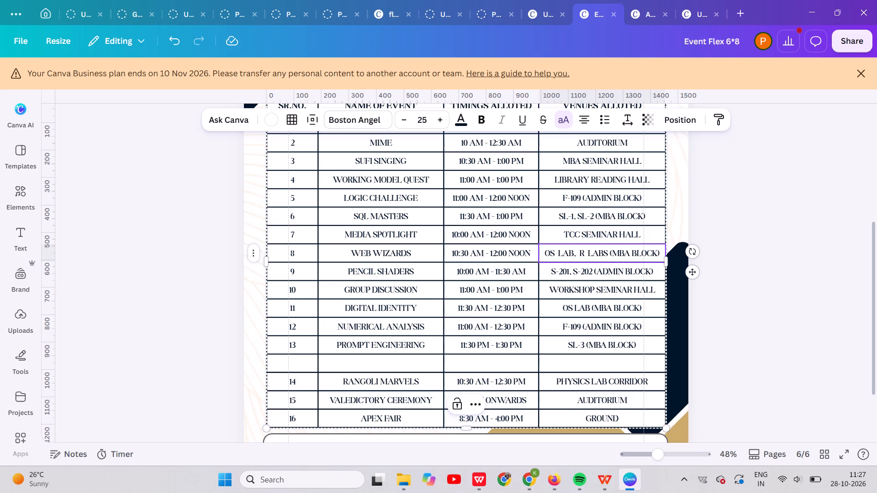
Change LABS to LAB after R in the WEB WIZARDS venue, leaving two spaces before the bracketed MBA BLOCK.
left_click(609, 254)
key("BackSpace")
key("BackSpace")
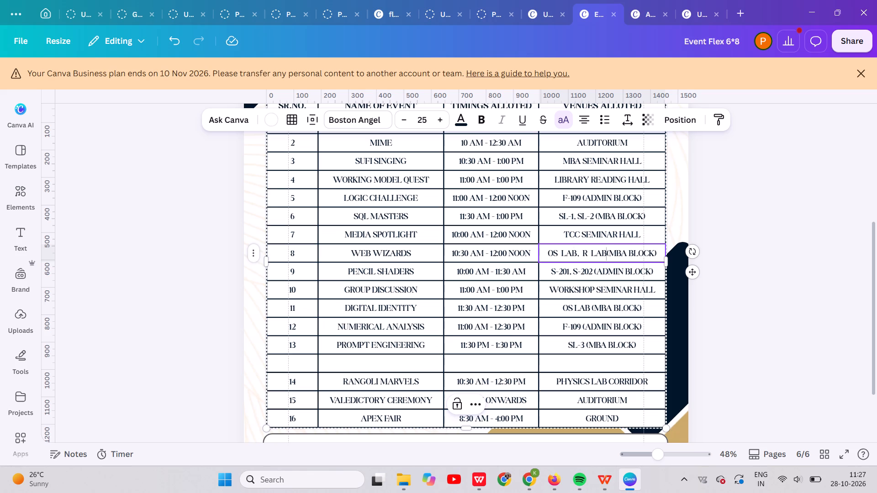
key("space")
key("space")
left_click(745, 283)
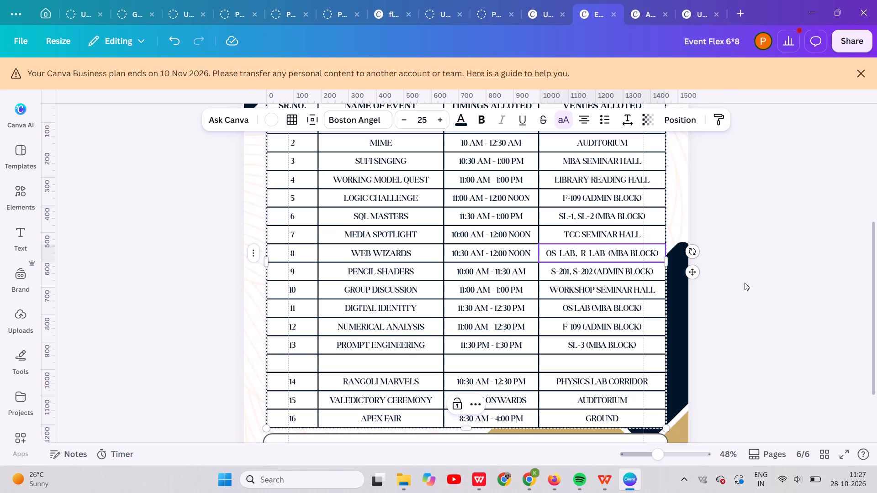
Insert a space between LAB and the comma in the WEB WIZARDS venue.
left_click(573, 252)
left_click(575, 252)
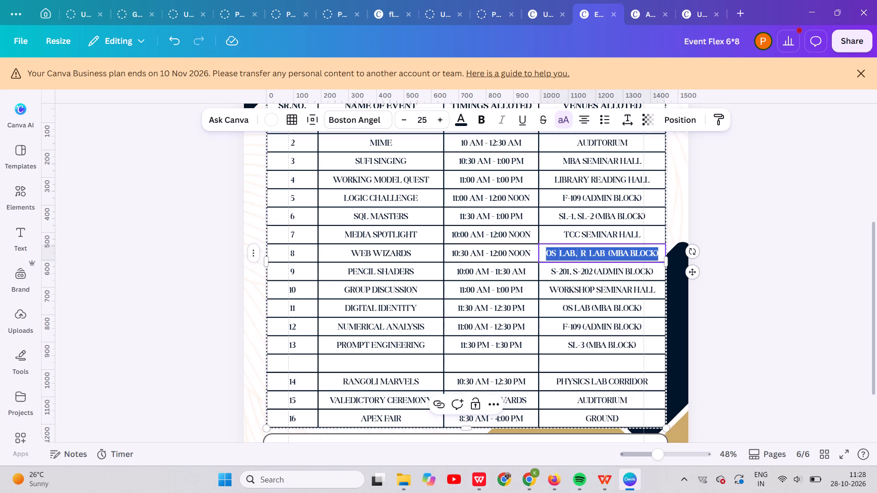
left_click(575, 252)
key("space")
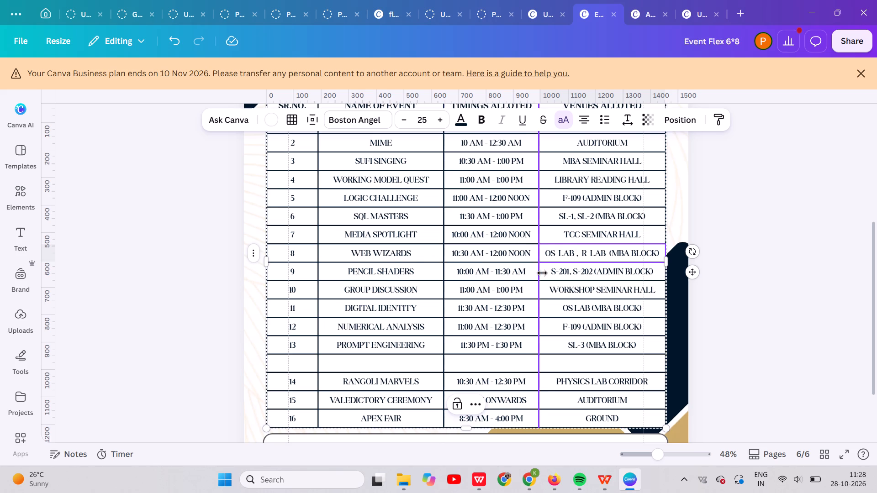
Change the start time of PENCIL SHADERS to 10:30 AM in the timings column.
left_click(466, 267)
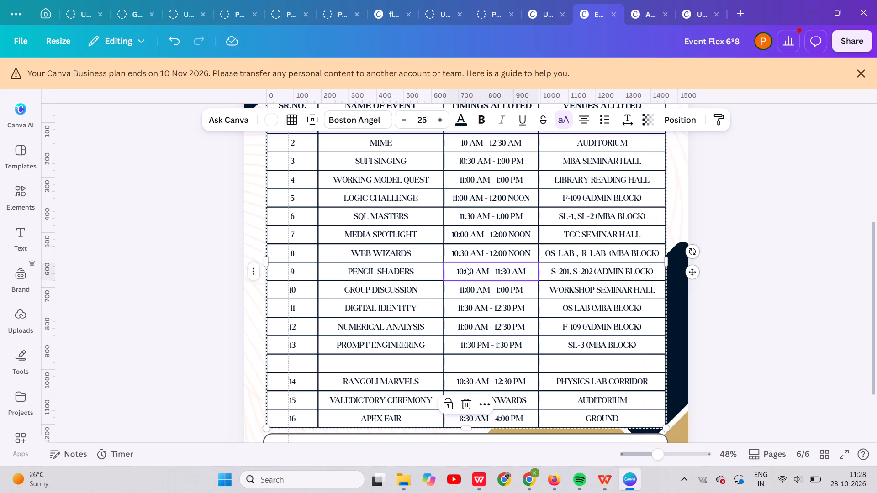
left_click(470, 272)
left_click(470, 272)
key("BackSpace")
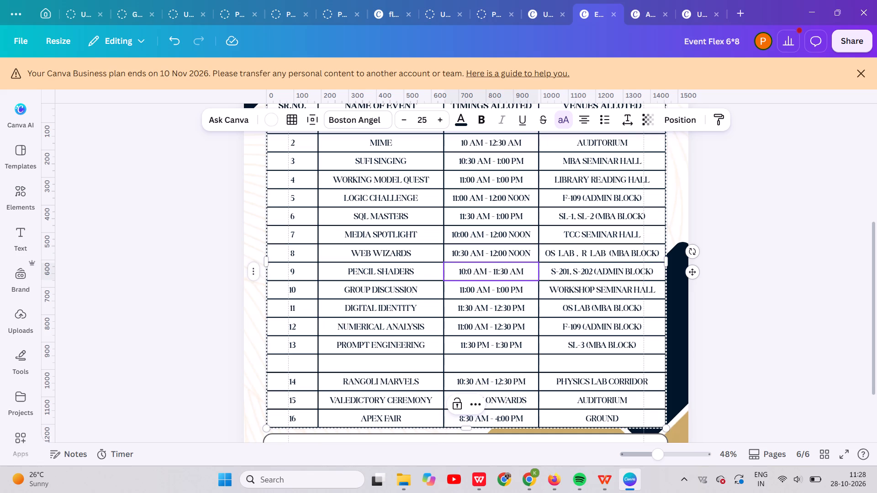
key("3")
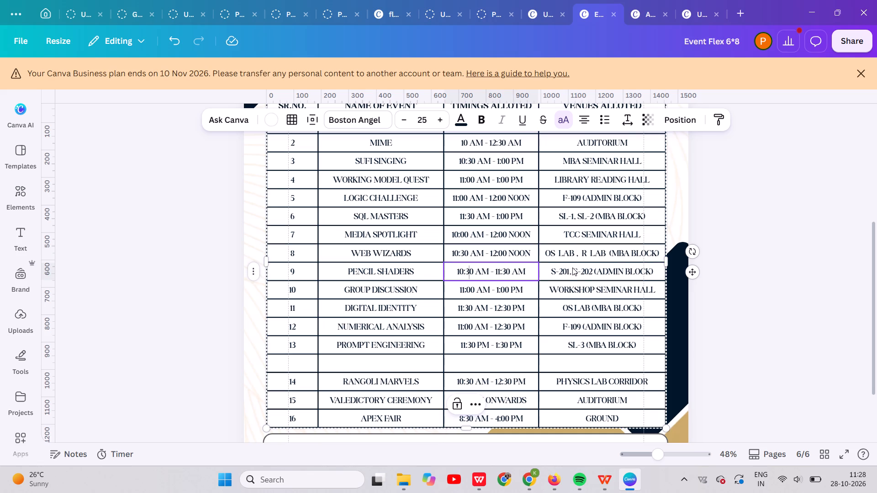
left_click(579, 270)
left_click(579, 270)
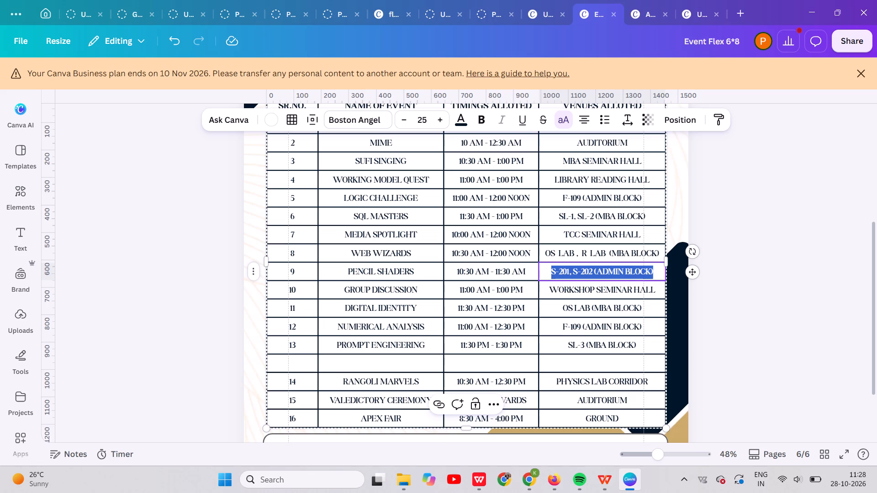
Replace the event name GROUP DISCUSSION in row 10 with REEL ARTISTRY.
left_click(410, 288)
double_click(412, 288)
key("BackSpace")
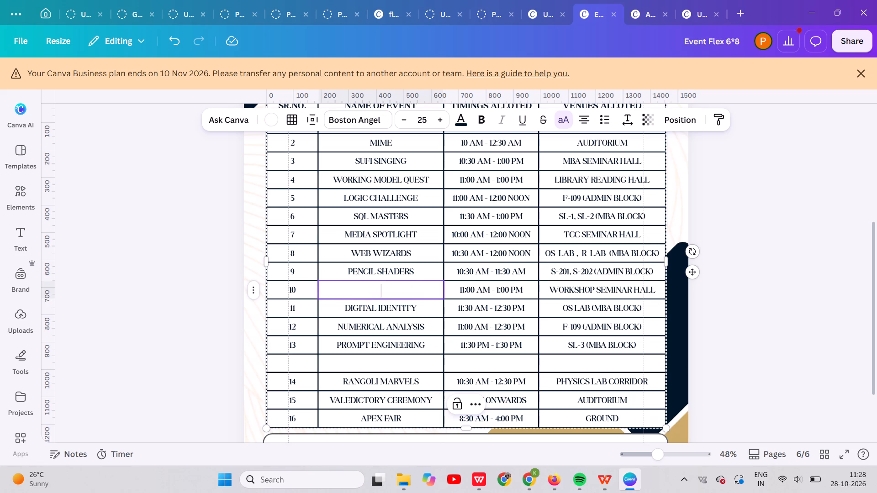
type("reee")
key("BackSpace")
type("l artistry")
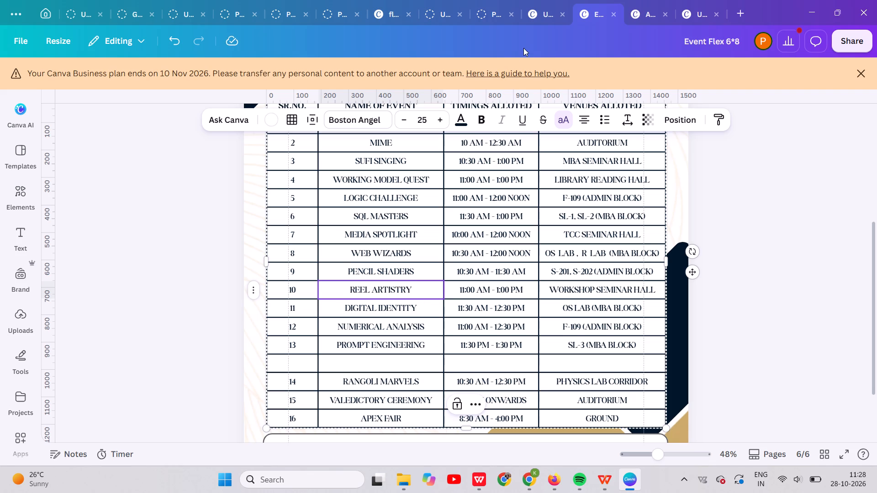
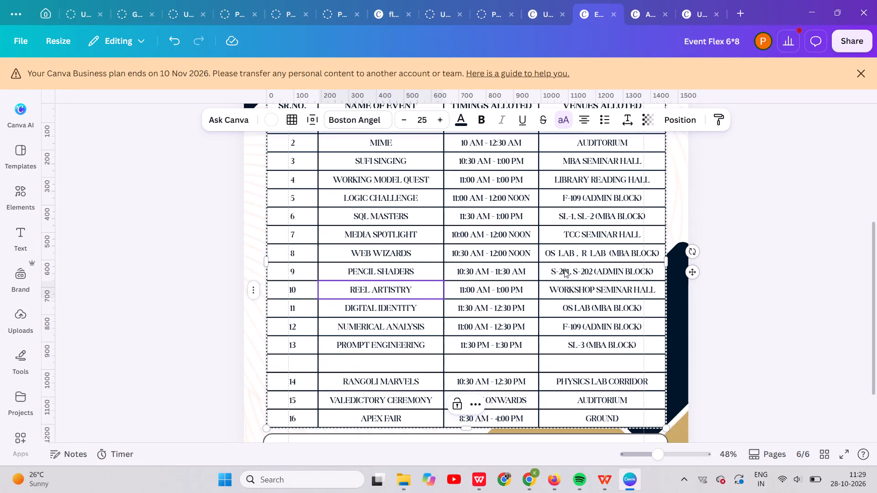
Open the REEL ARTISTRY timing in row 10 for editing, with the text cursor right after the start time's minutes.
left_click(472, 289)
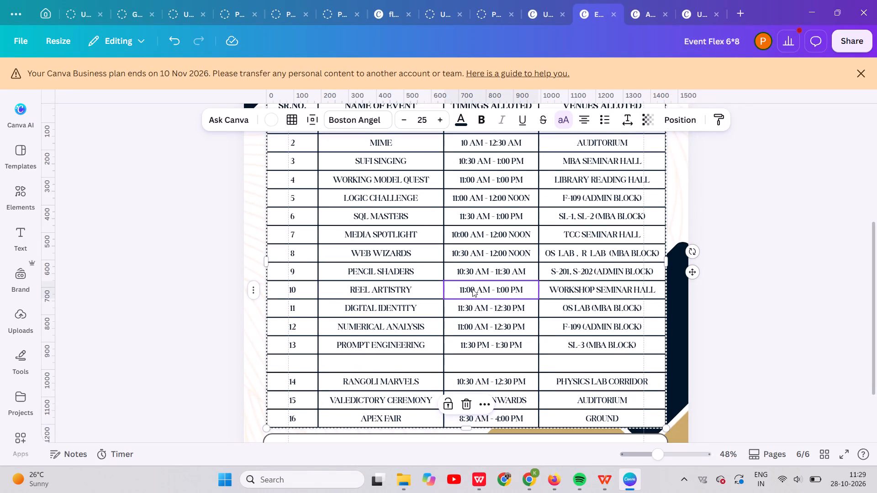
left_click(472, 289)
left_click(472, 289)
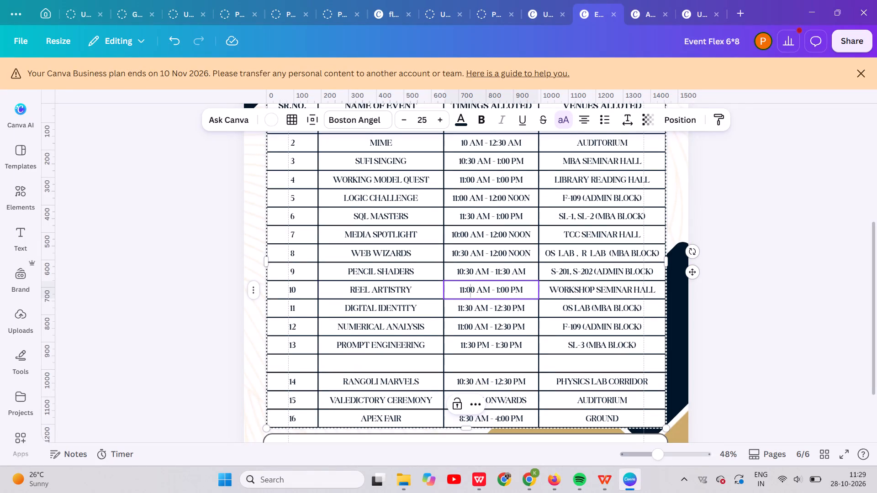
key("Right")
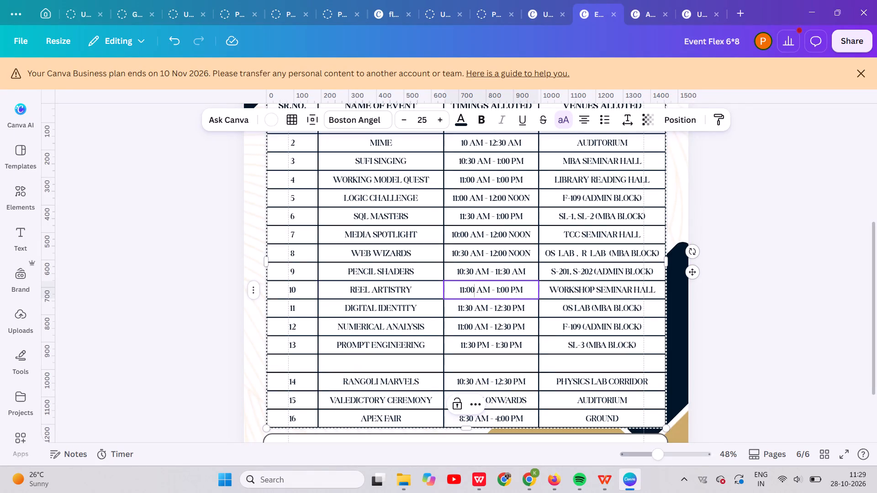
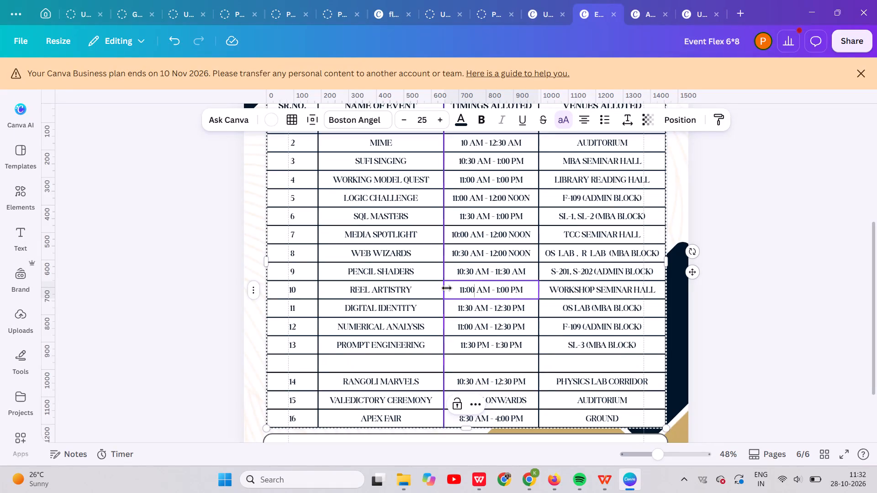
Change the REEL ARTISTRY timing in row 10 to read "10:00 AM & 12:30 PM".
left_click(494, 290)
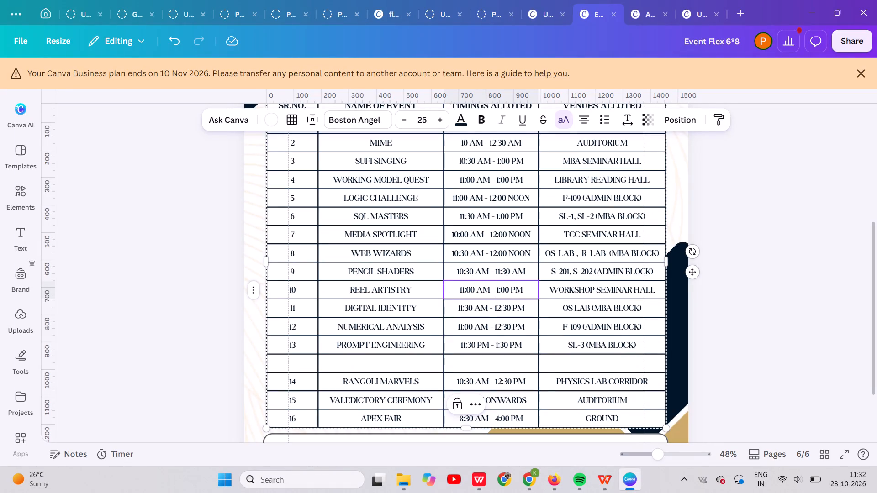
key("BackSpace")
key("shift+ampersand")
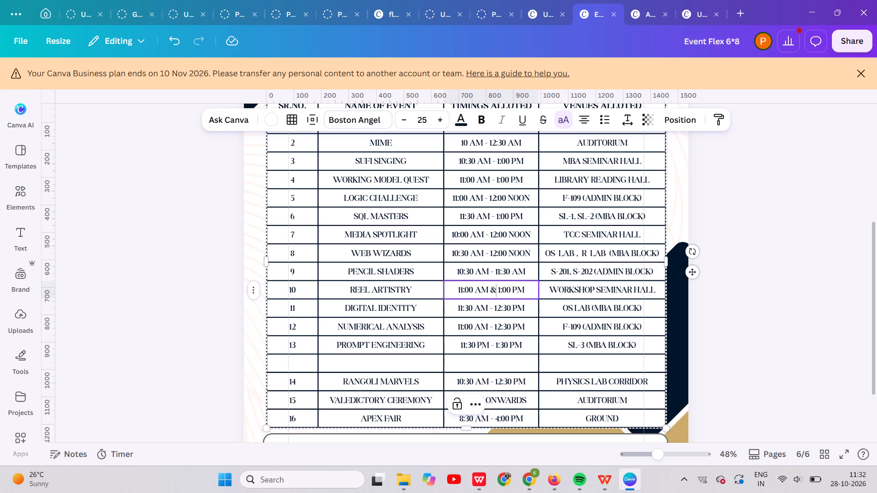
left_click(462, 289)
key("BackSpace")
key("0")
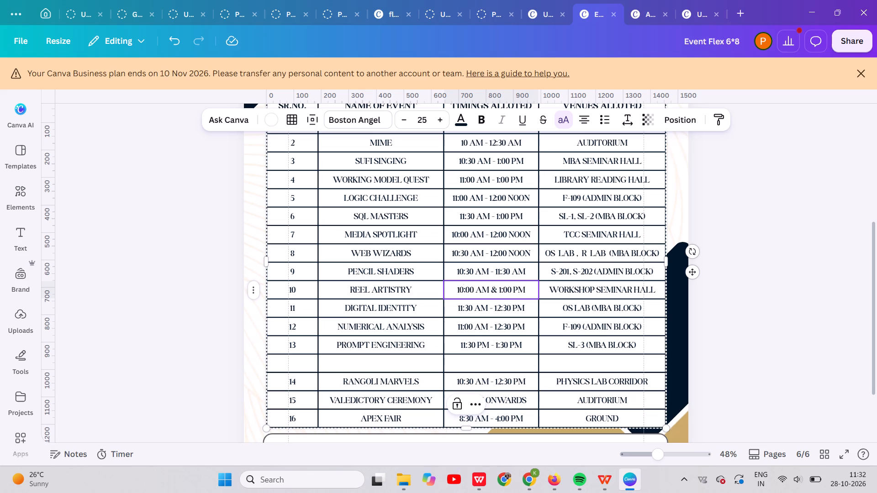
left_click(501, 289)
key("2")
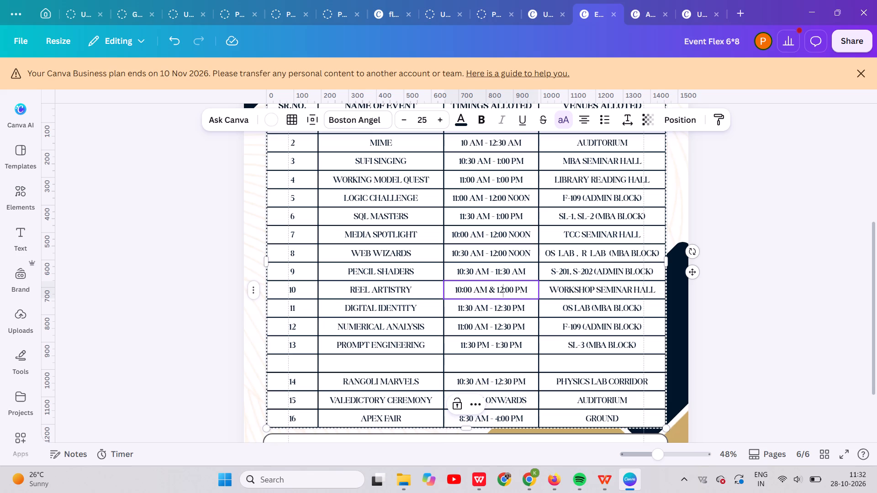
left_click(512, 291)
key("BackSpace")
key("BackSpace")
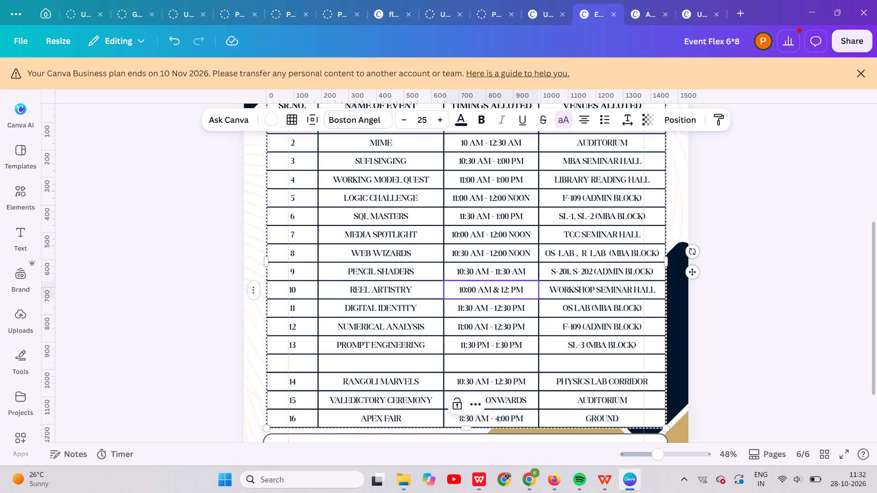
type("30")
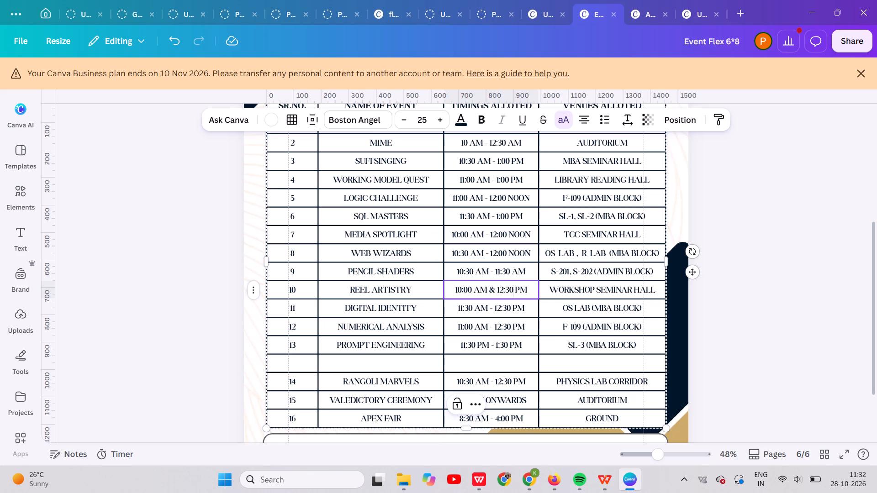
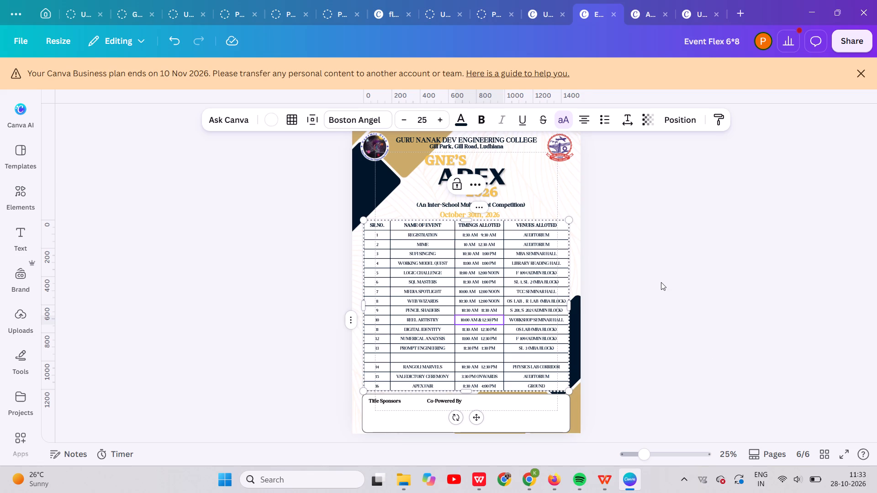
Change the REEL ARTISTRY venue in row 10 to read "MECHANICAL SEMINAR HALL".
scroll(661, 282, "up", 1)
scroll(661, 282, "down", 1)
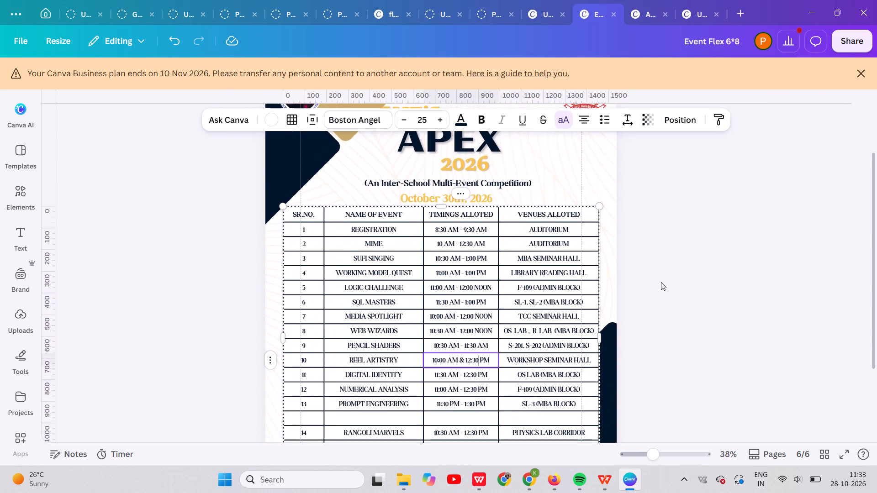
scroll(661, 282, "down", 1)
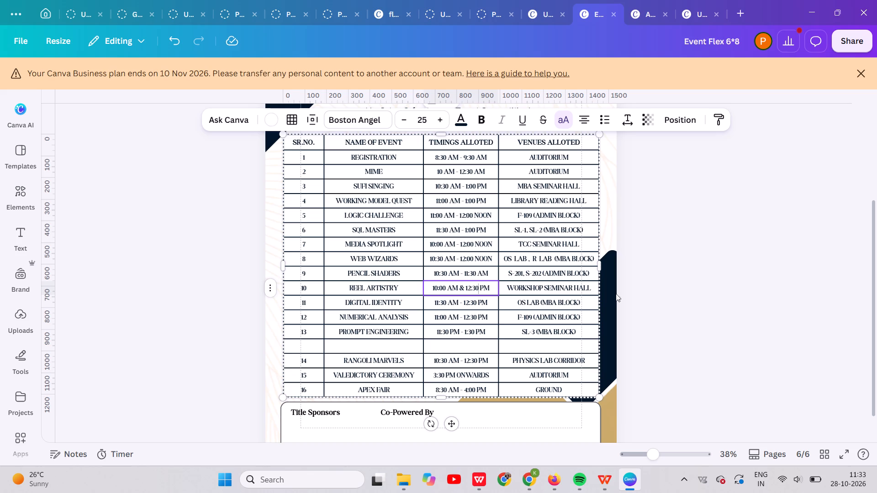
left_click(463, 284)
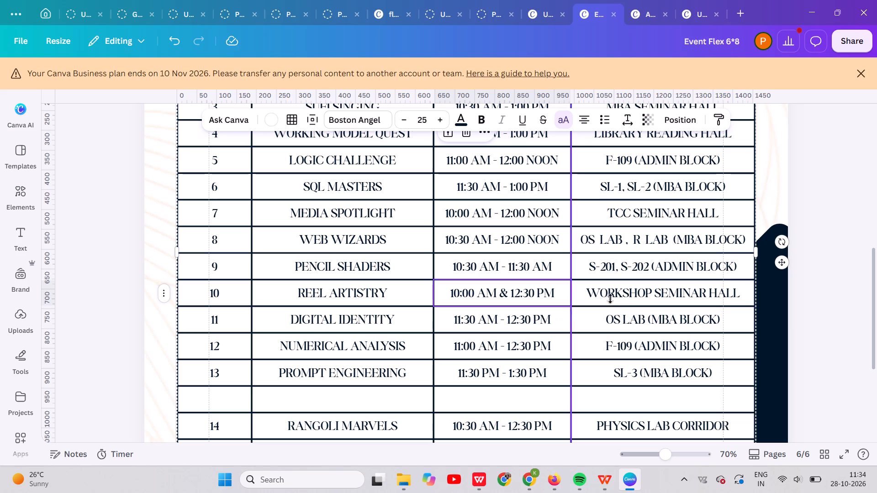
left_click(654, 288)
left_click(654, 288)
left_click(651, 291)
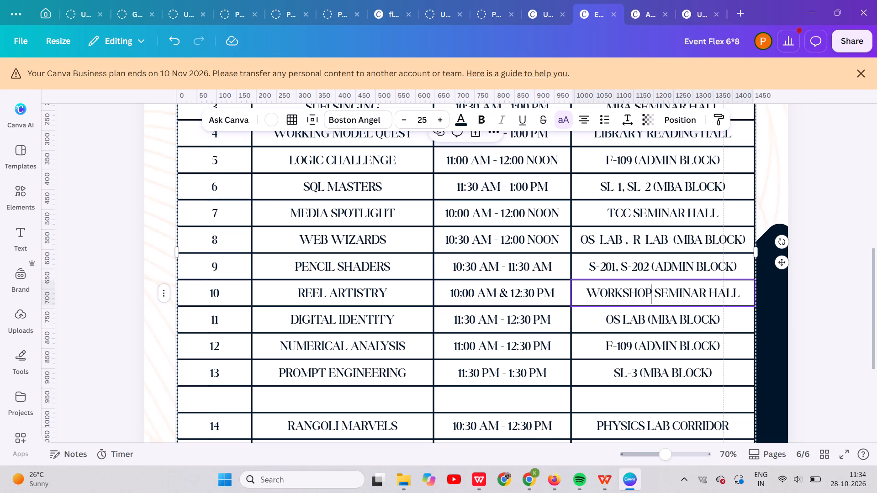
key("BackSpace")
key("BackSpace")
key("BackSpace")
key("BackSpace")
key("BackSpace")
key("BackSpace")
key("BackSpace")
key("BackSpace")
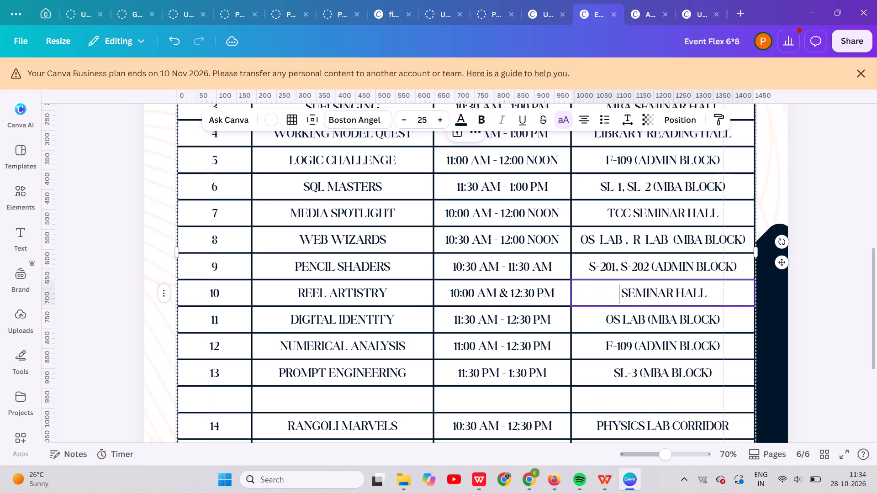
type("mechaniv")
key("BackSpace")
type("cal")
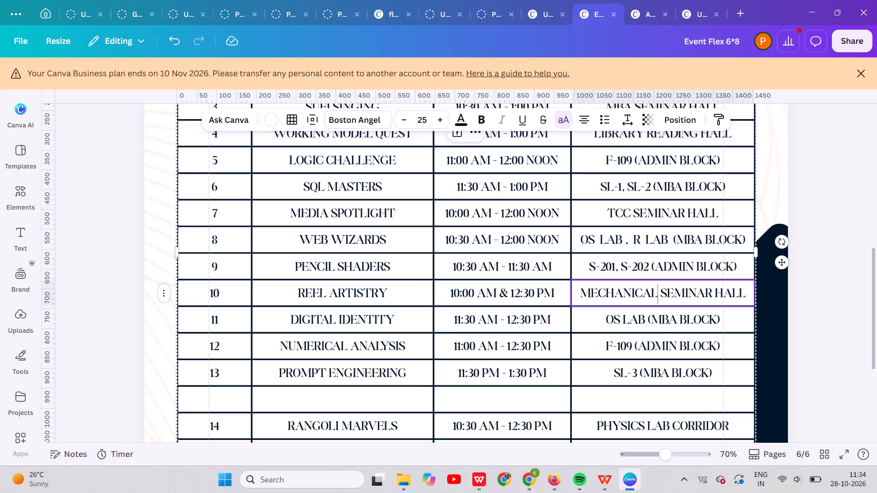
left_click(649, 289)
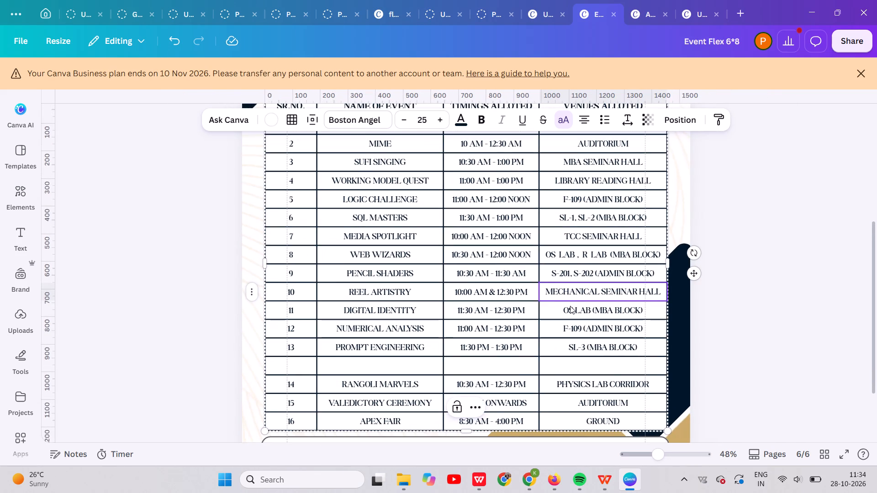
Change the DIGITAL IDENTITY timing in row 11 to read "10:30 AM - 11:30 PM".
left_click(570, 306)
left_click(573, 309)
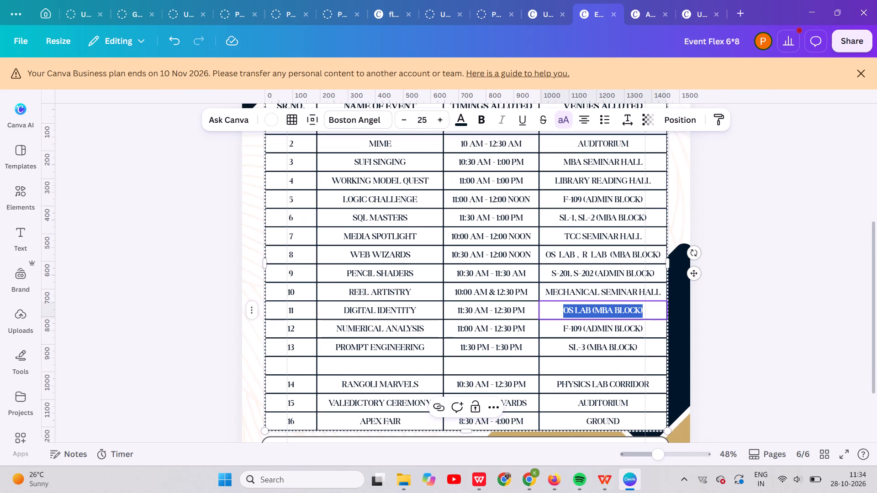
left_click(573, 309)
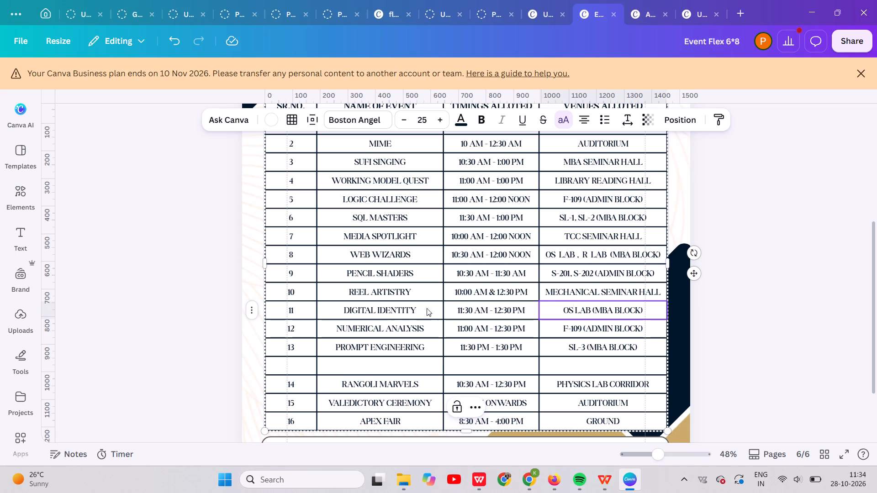
left_click(464, 309)
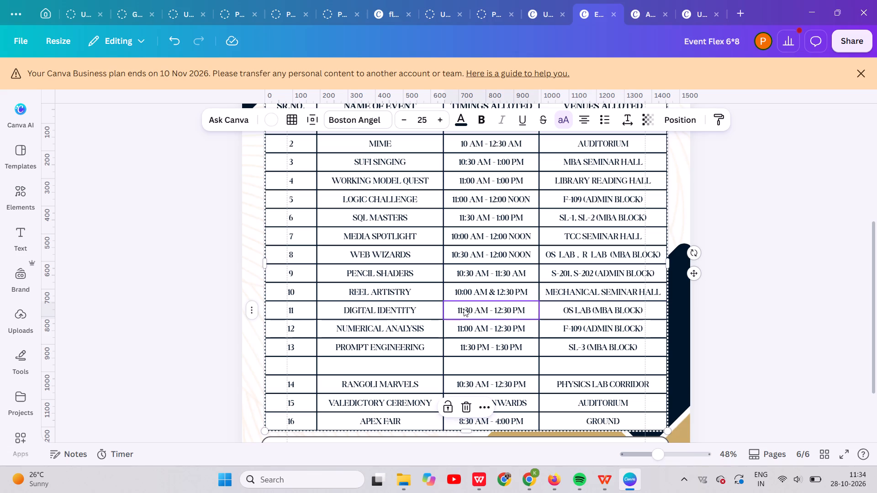
left_click(464, 309)
left_click(464, 310)
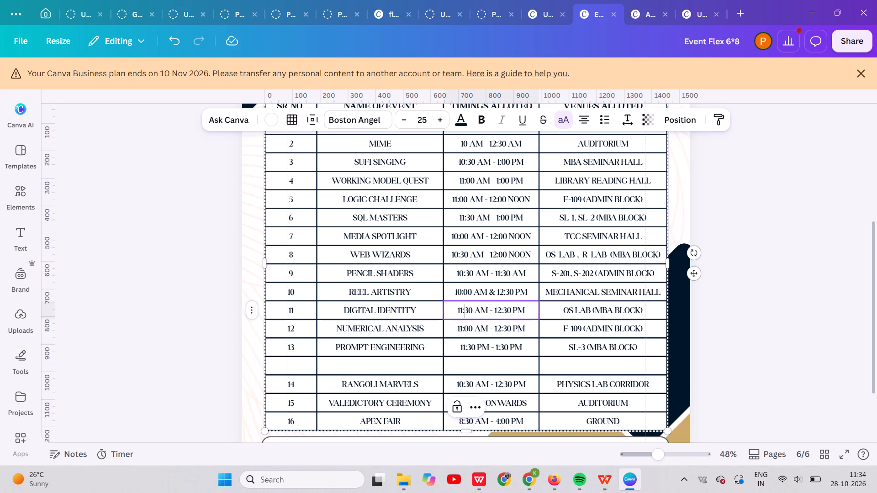
key("Left")
key("BackSpace")
key("backslash")
key("0")
key("BackSpace")
key("BackSpace")
key("0")
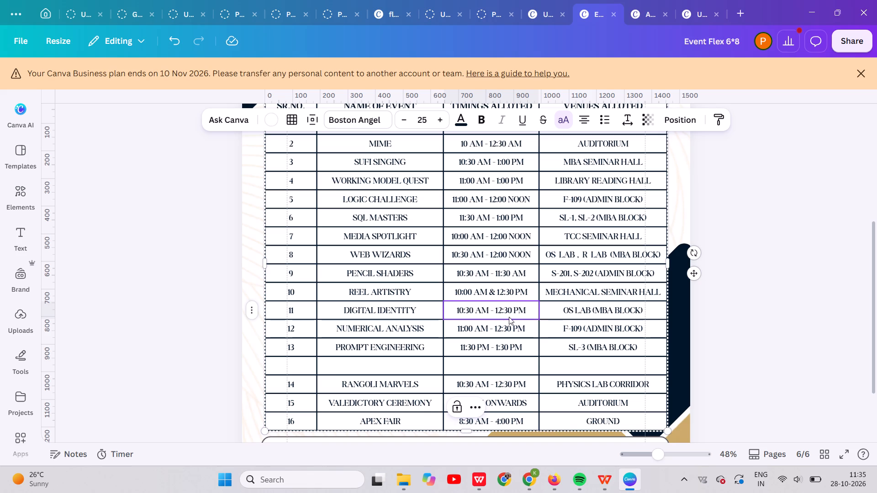
double_click(498, 311)
left_click(498, 311)
key("Right")
key("BackSpace")
key("1")
Change the DIGITAL IDENTITY venue in row 11 to read "SL-3 LAB (MBA BLOCK)".
left_click(571, 311)
left_click(571, 311)
left_click(571, 311)
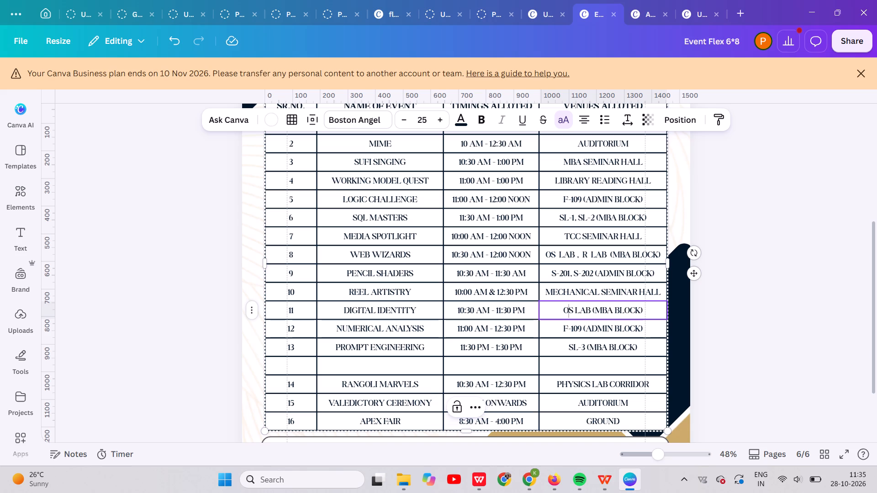
key("BackSpace")
key("Right")
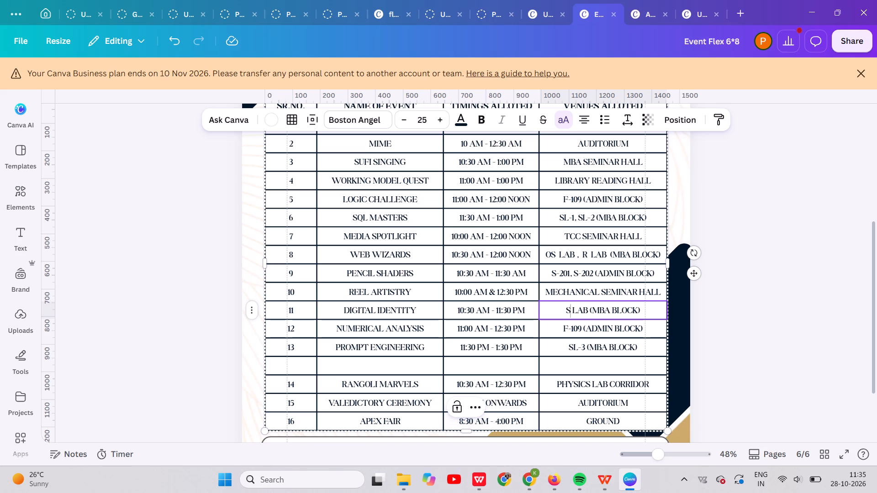
type("l-3")
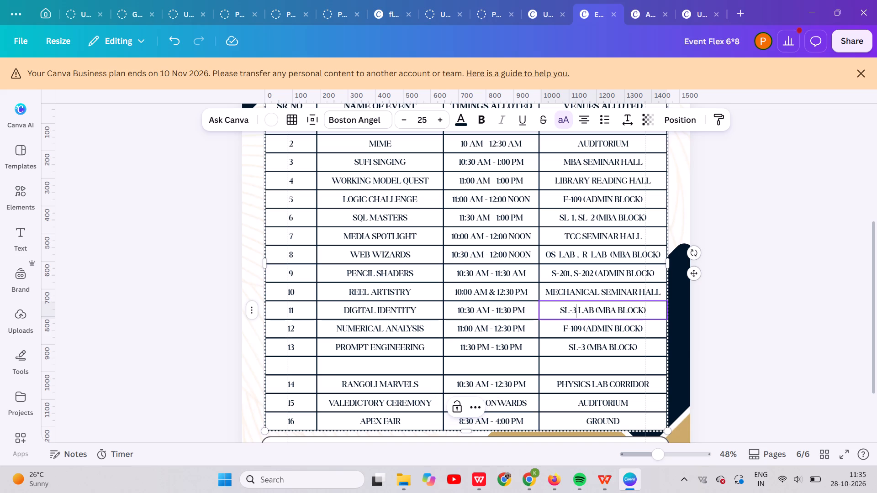
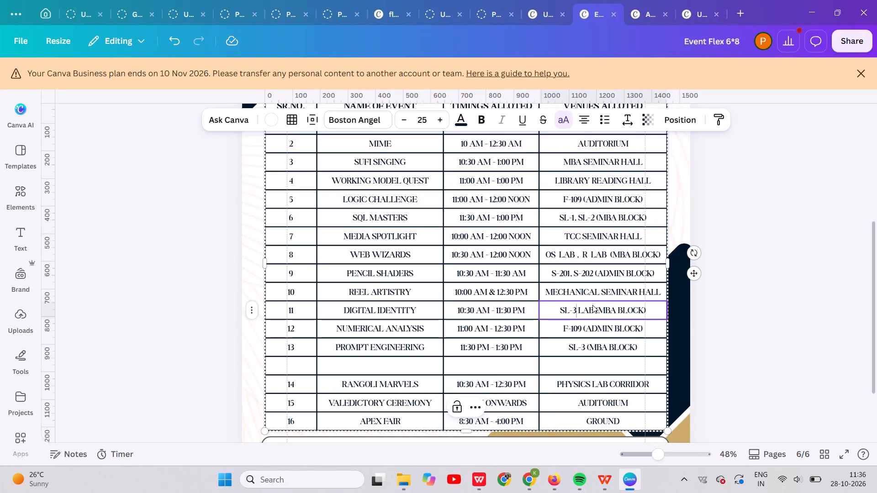
Narrow the NAME OF EVENT column of the schedule table to about 425 wide, keeping each event name on one line.
left_click(593, 309)
left_click(438, 321)
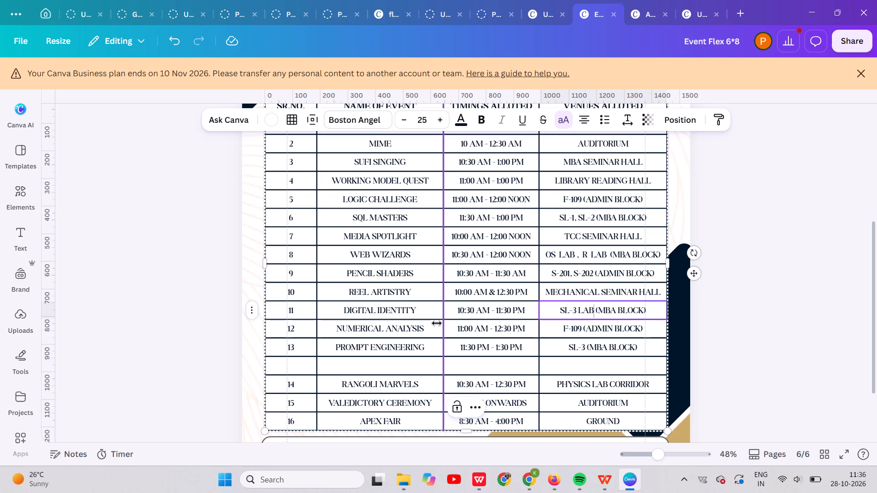
double_click(437, 323)
left_click(429, 332)
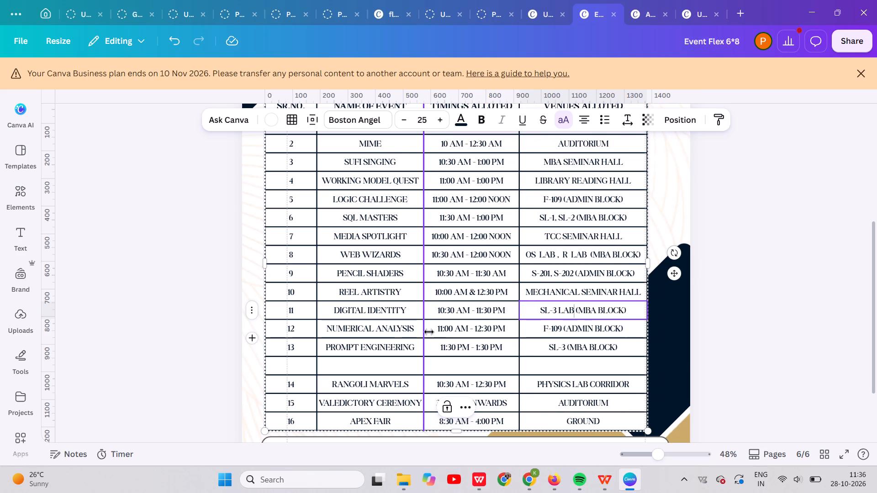
left_click_drag(423, 330, 433, 330)
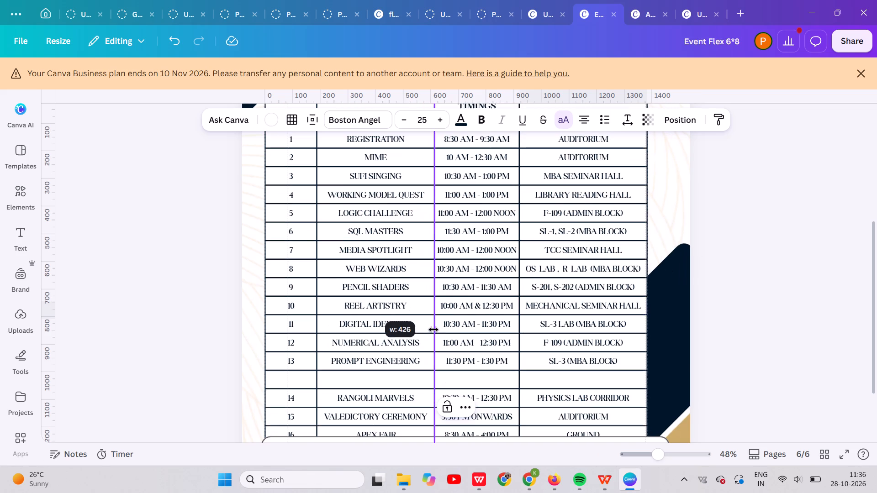
left_click_drag(433, 330, 433, 330)
Replace the event name in row 12 with "RANGOLI MARVAELS".
double_click(412, 327)
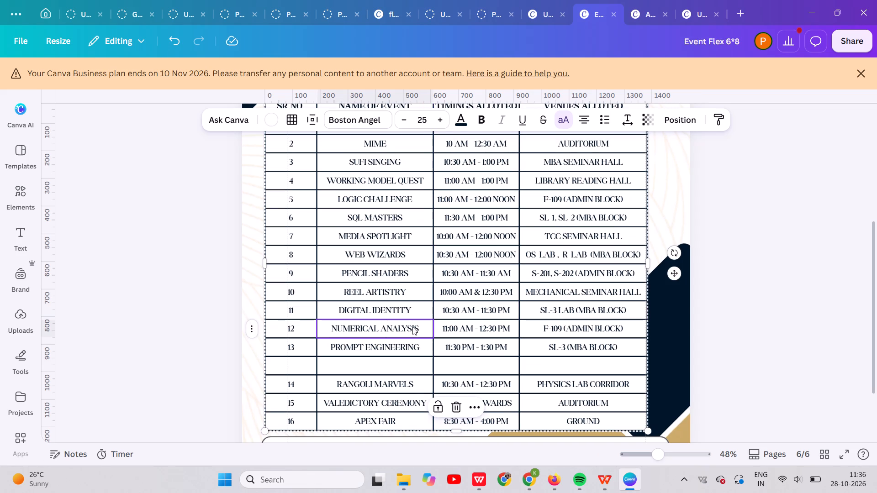
key("BackSpace")
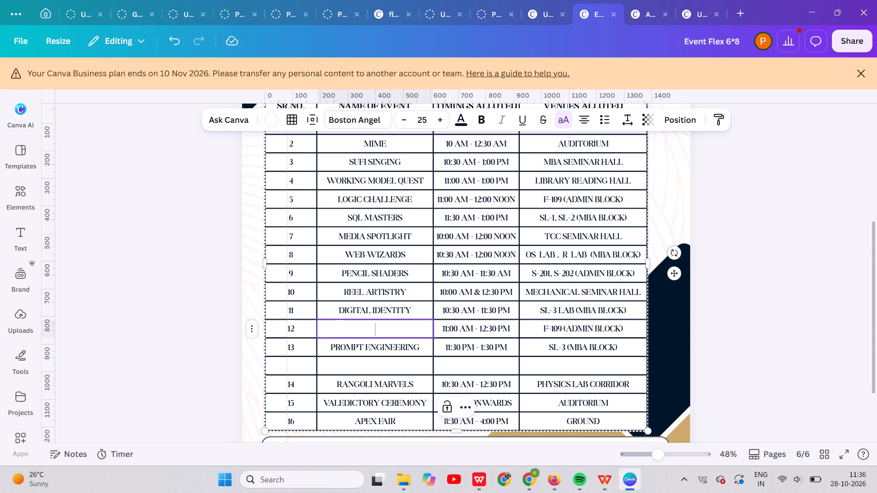
type("rangoli marval")
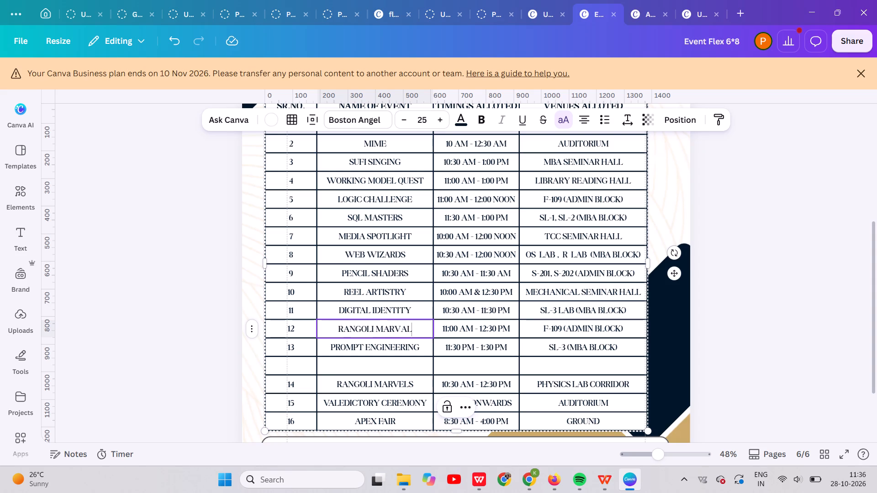
key("BackSpace")
type("els")
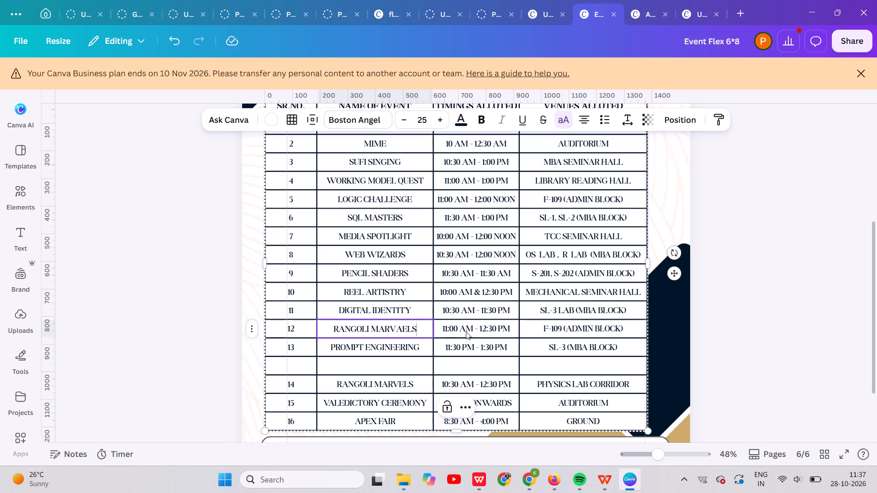
Change the timing in row 12 to read "10:00 AM - 11:30 PM".
left_click(452, 329)
left_click(447, 329)
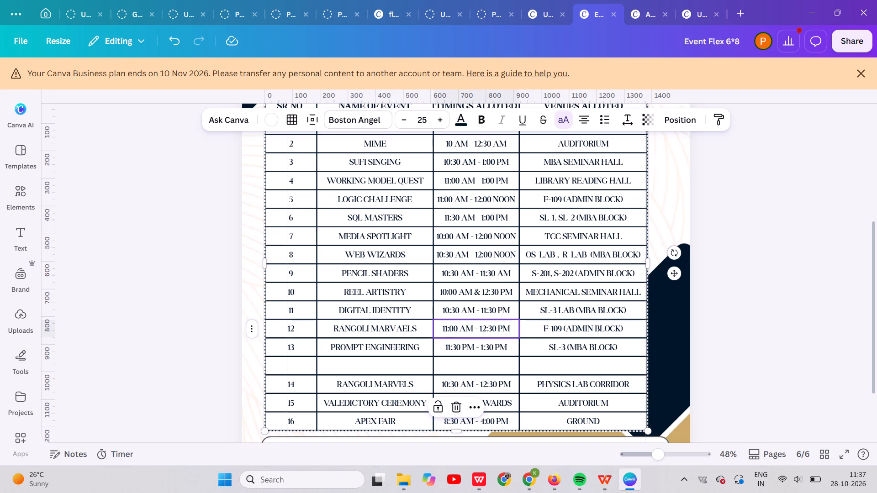
left_click(447, 329)
key("BackSpace")
key("0")
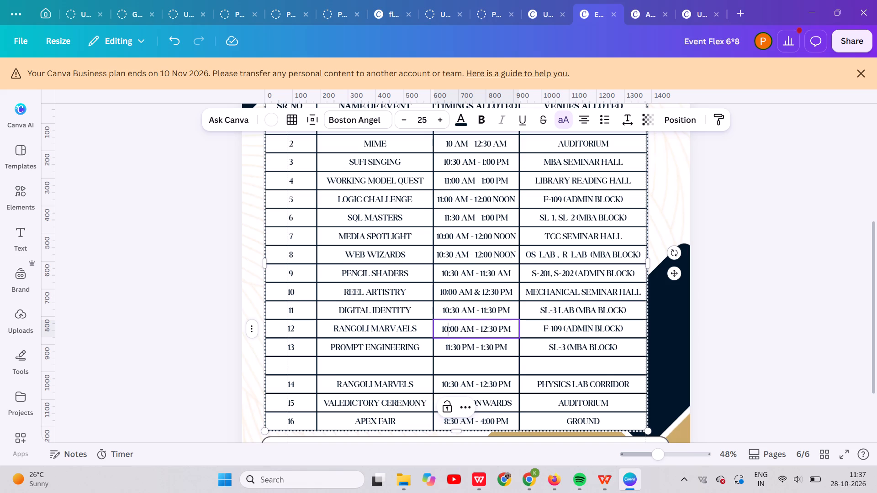
left_click(486, 330)
key("BackSpace")
key("1")
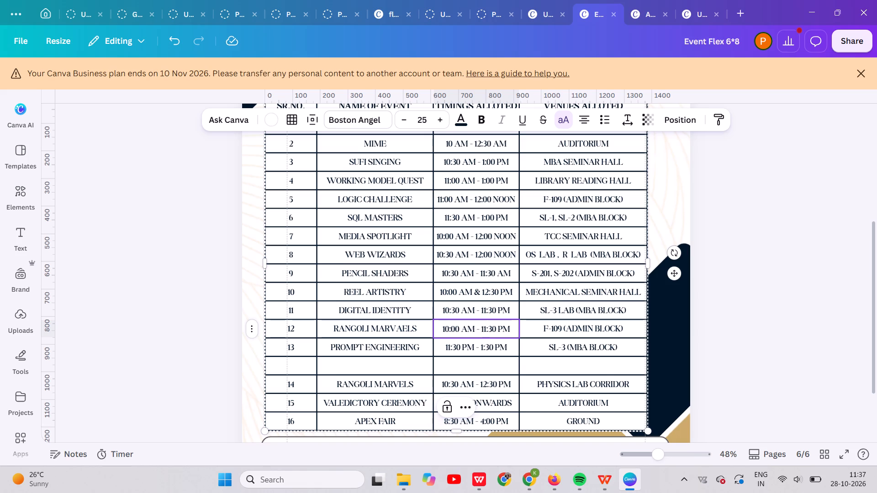
Replace the row 12 venue with "PHYSICS LAB CORRIDOR", copied from the venue in row 14.
left_click(556, 328)
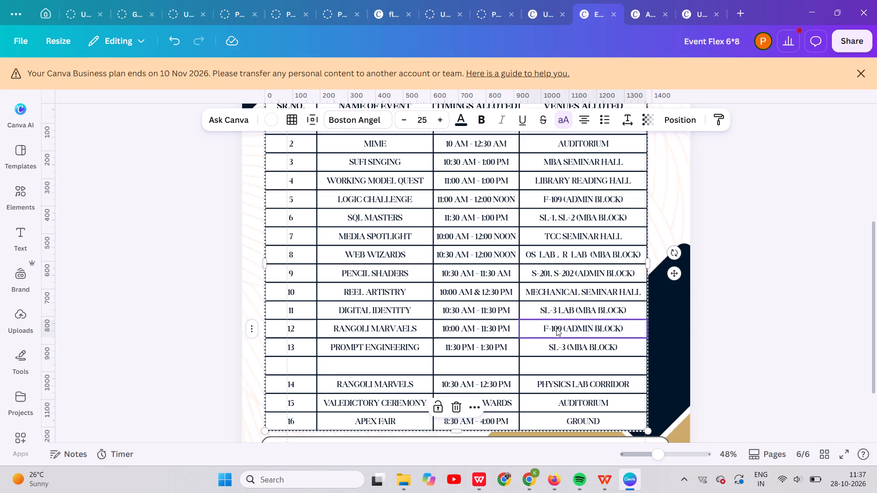
left_click(556, 328)
left_click(556, 328)
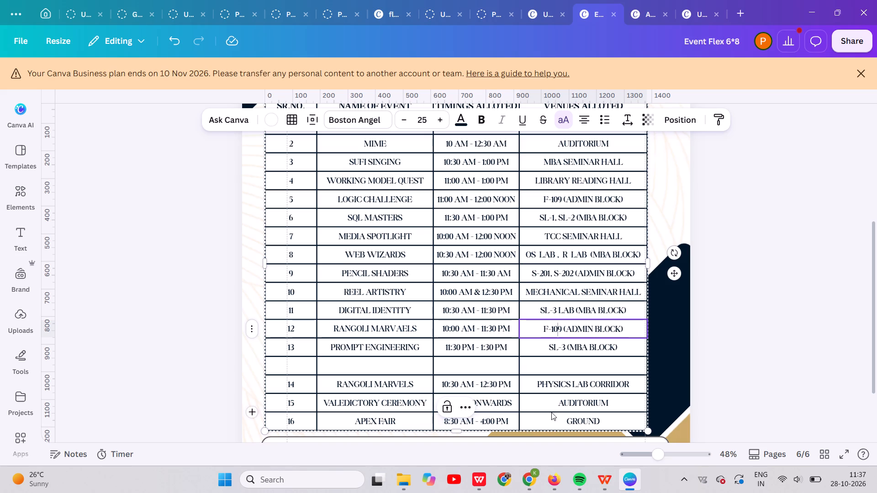
left_click(541, 383)
double_click(541, 383)
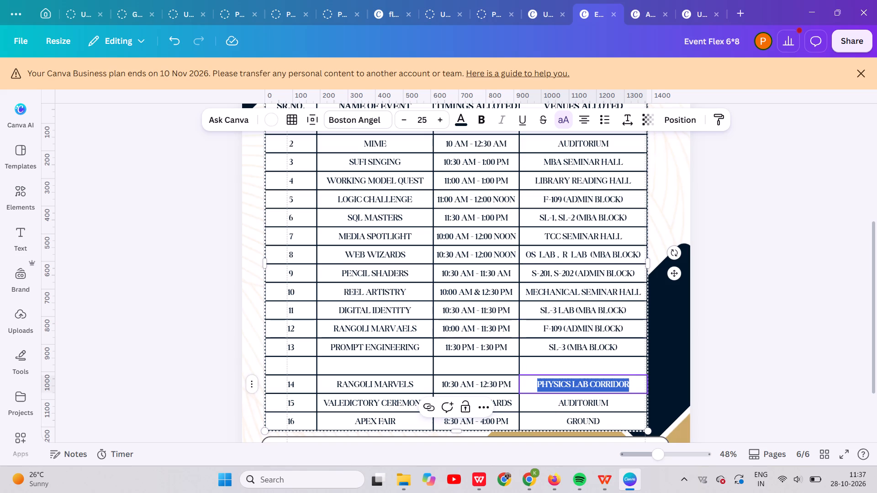
key("ctrl+c")
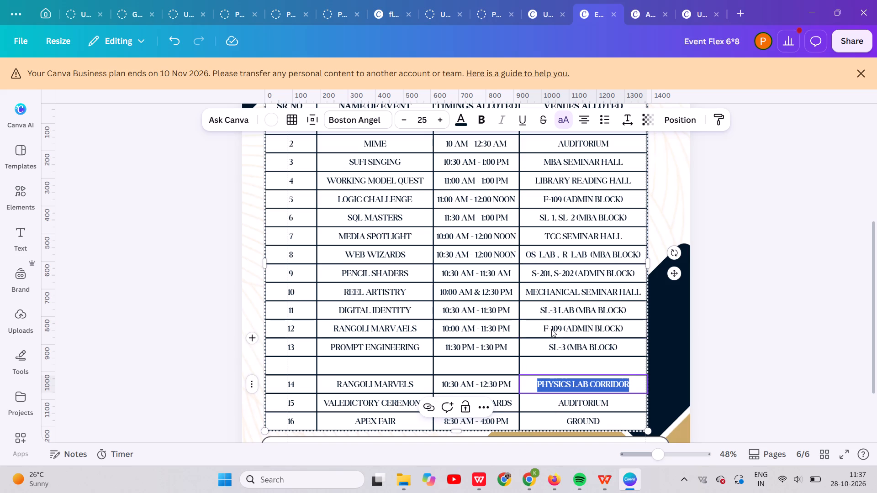
double_click(551, 329)
key("ctrl+v")
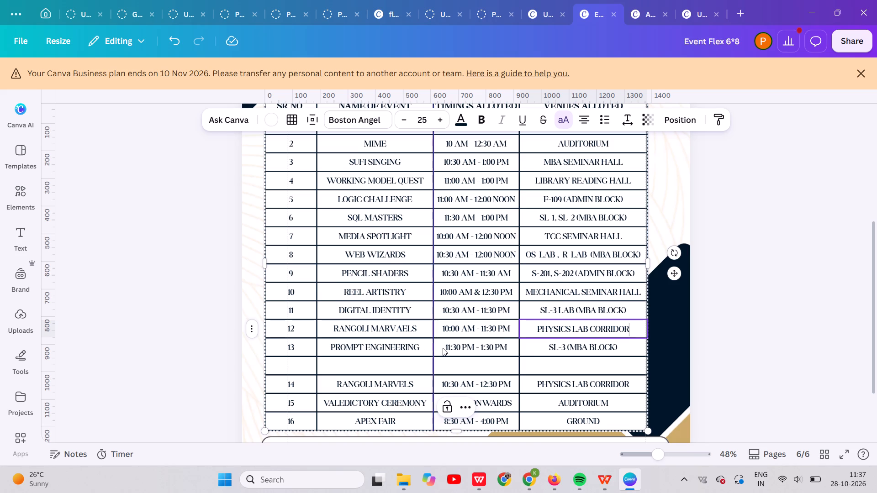
Change the PROMPT ENGINEERING timing in row 13 to read "11:00 AM - 12:30 PM".
left_click(454, 348)
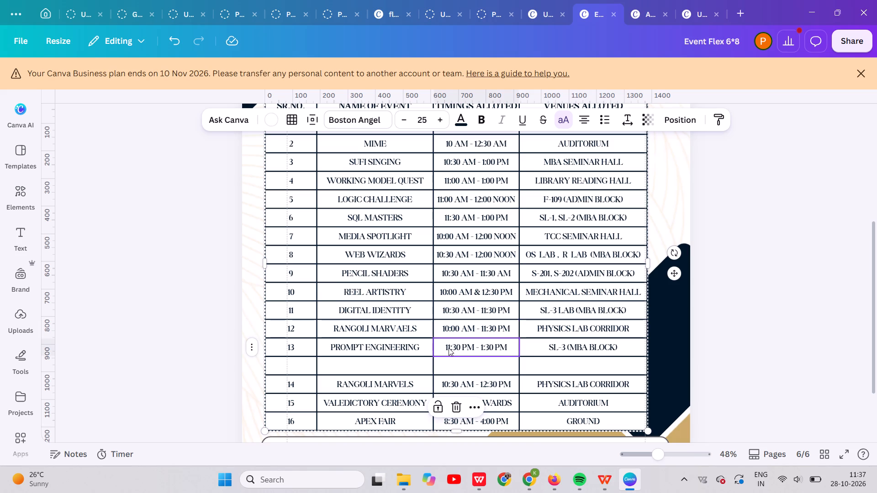
left_click(449, 348)
left_click(459, 348)
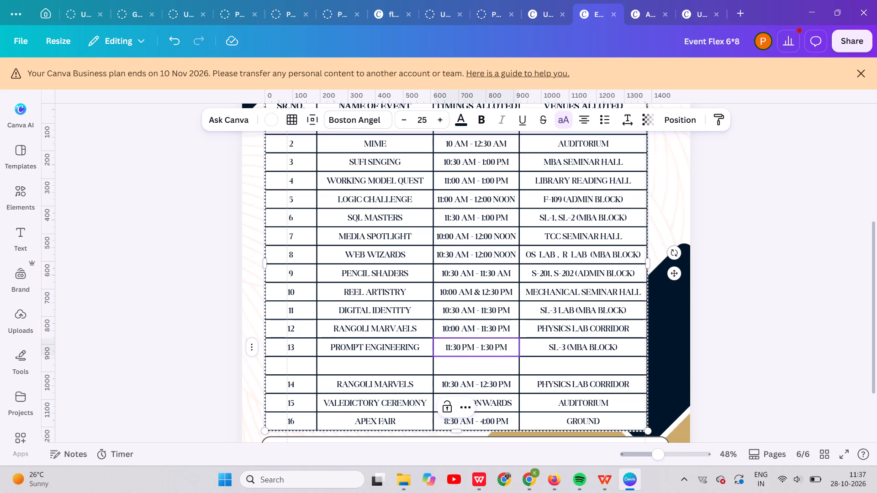
key("Left")
key("BackSpace")
key("0")
key("Right")
key("Right")
key("Right")
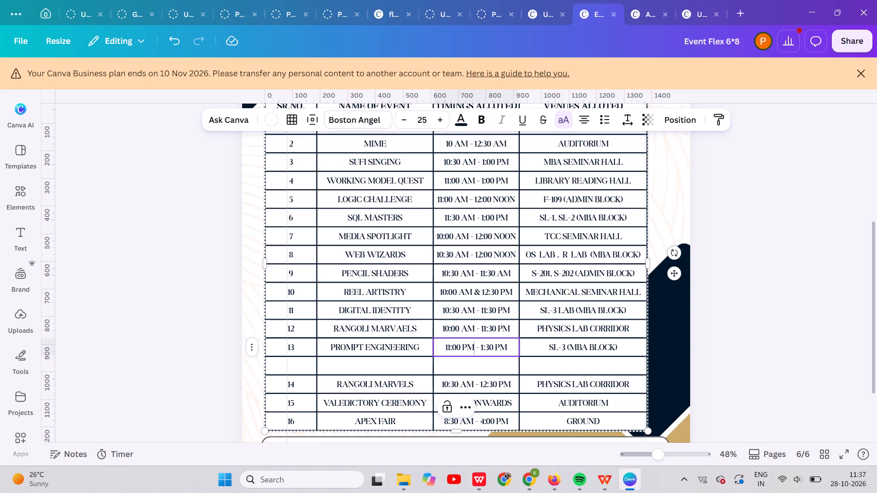
key("Right")
key("Right")
key("Right")
key("Right")
key("Right")
key("2")
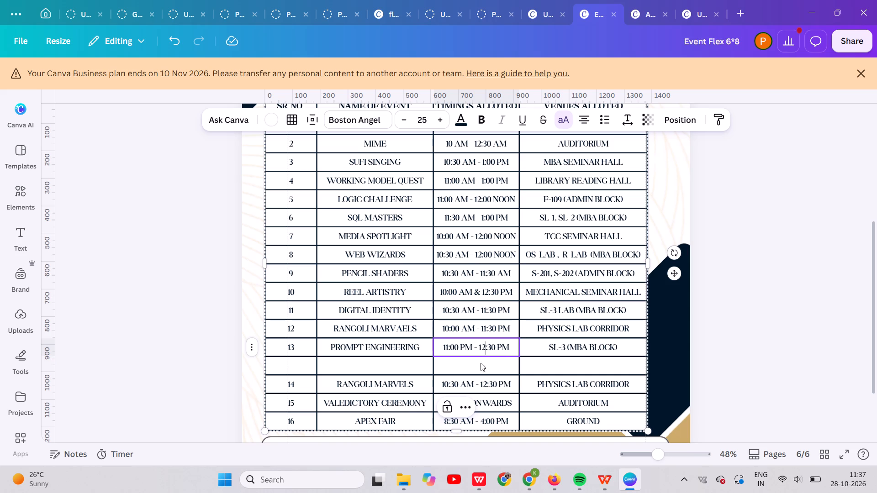
left_click(465, 346)
key("BackSpace")
key("shift+a")
Change the PROMPT ENGINEERING venue in row 13 to SL-4 (MBA BLOCK), with an extra space before the bracket.
left_click(565, 347)
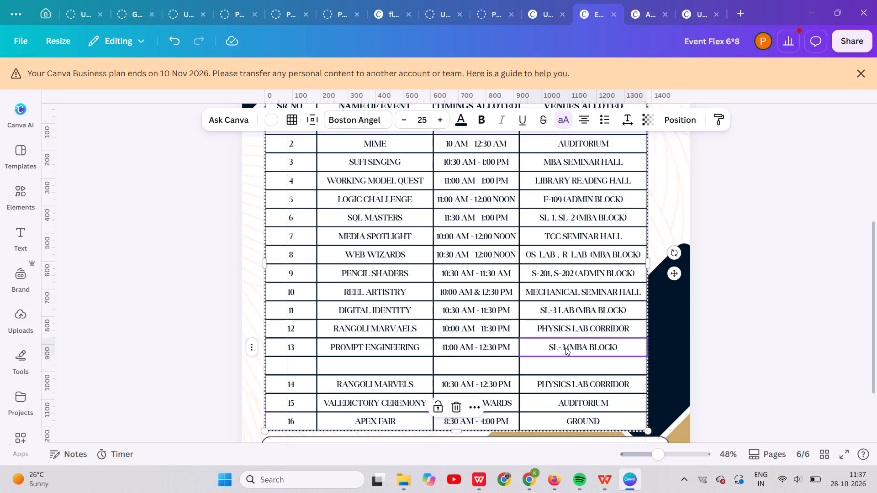
left_click(565, 347)
left_click(565, 347)
key("BackSpace")
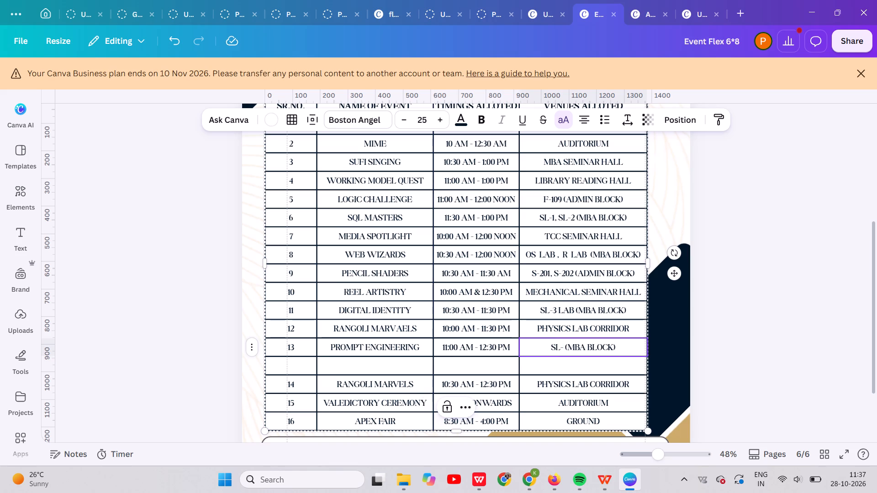
key("4")
key("space")
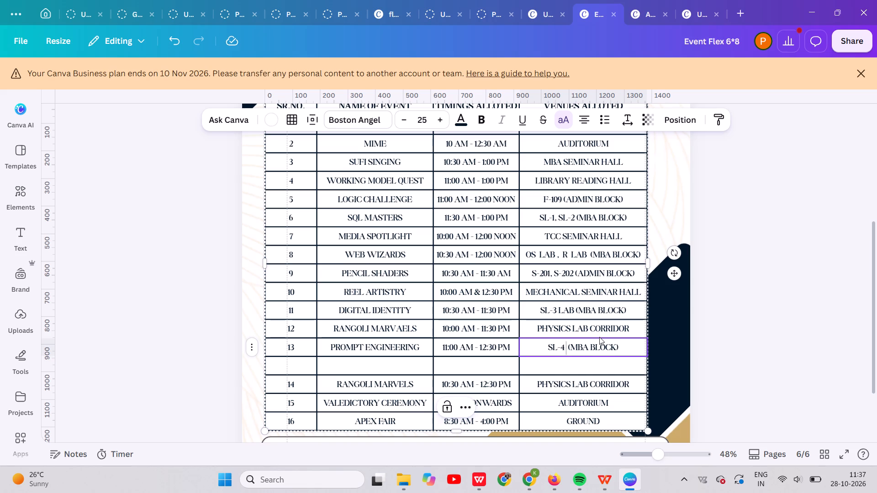
Add an extra space between LAB and the bracket in the DIGITAL IDENTITY venue in row 11.
left_click(575, 309)
left_click(575, 309)
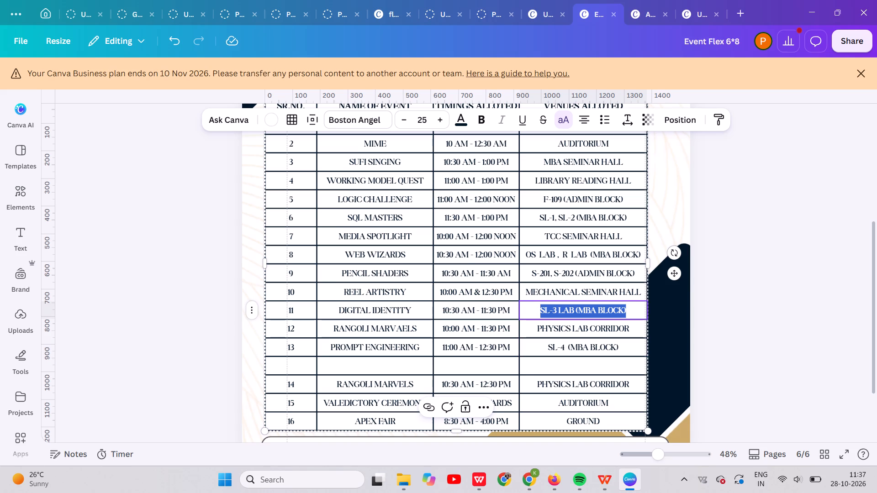
left_click(575, 309)
key("space")
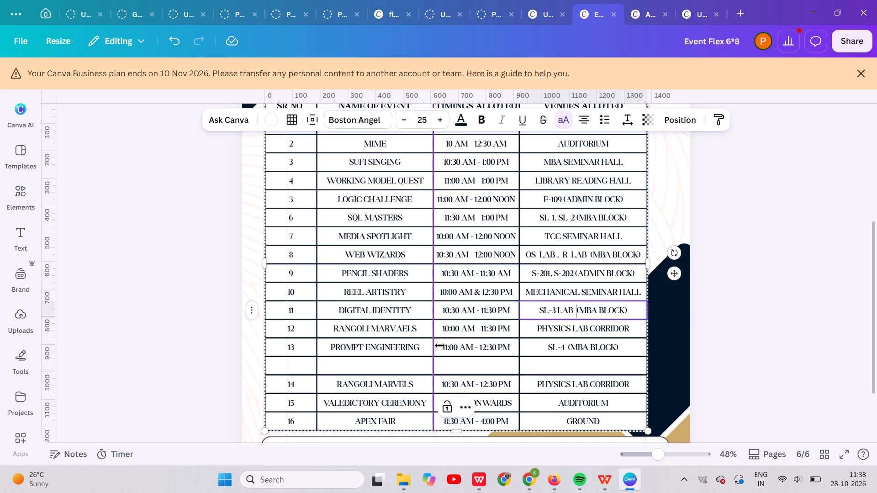
Enter the event name "MY BEST CLASSROOM MANAGEMENT TRICK" in the blank row below PROMPT ENGINEERING.
left_click(403, 363)
type("my best class")
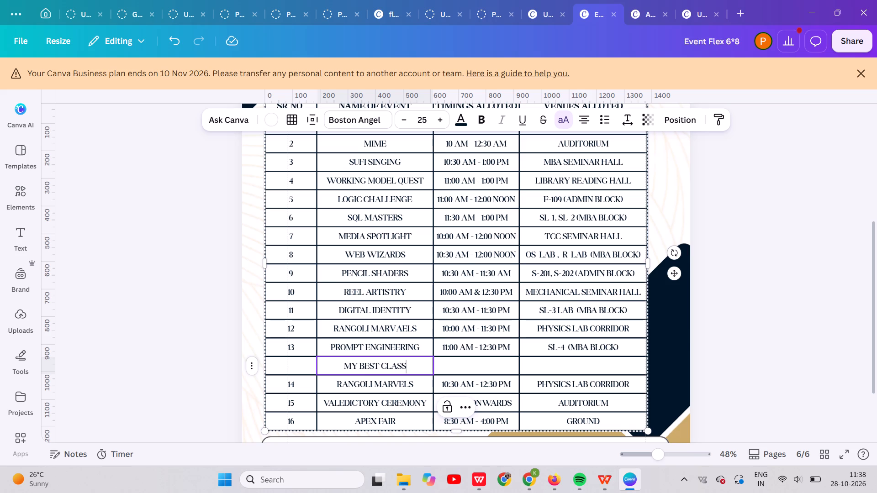
key("space")
type("r")
key("BackSpace")
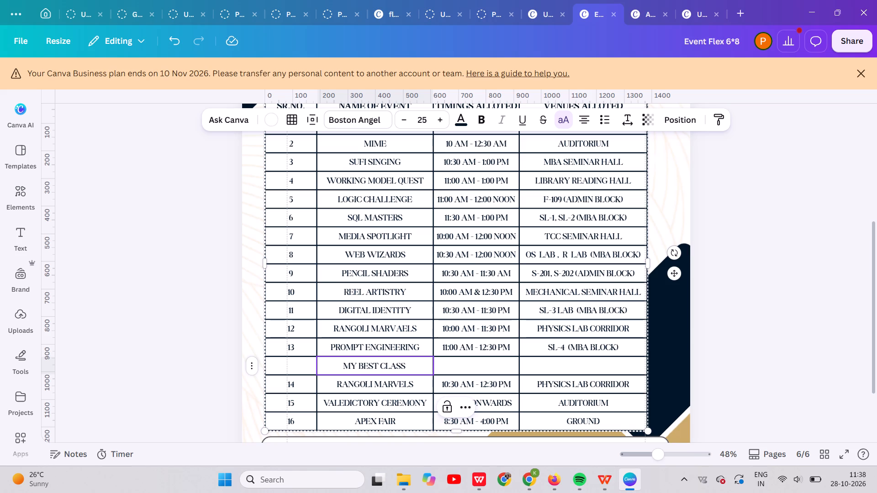
key("r")
key("BackSpace")
key("BackSpace")
type("room")
key("space")
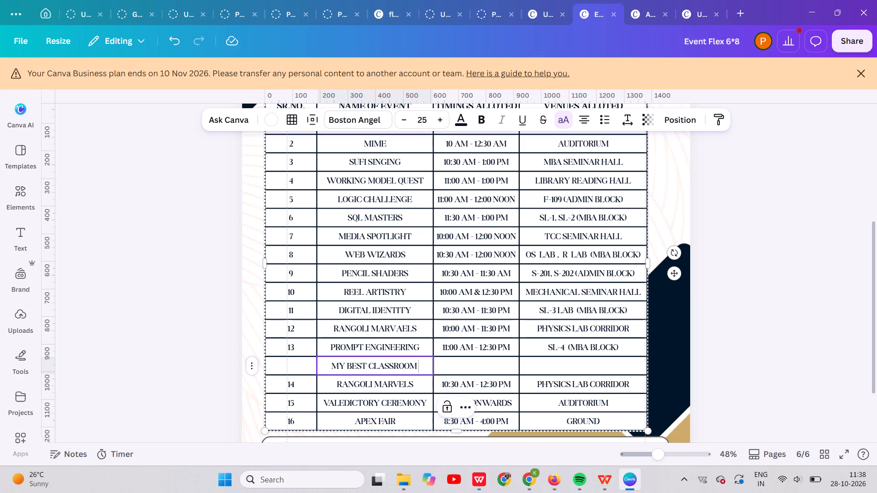
type("management trick")
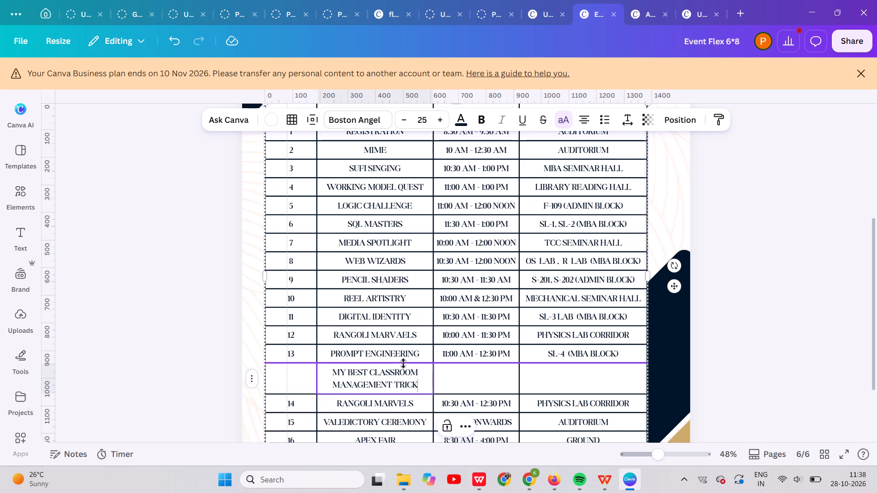
scroll(447, 382, "down", 1)
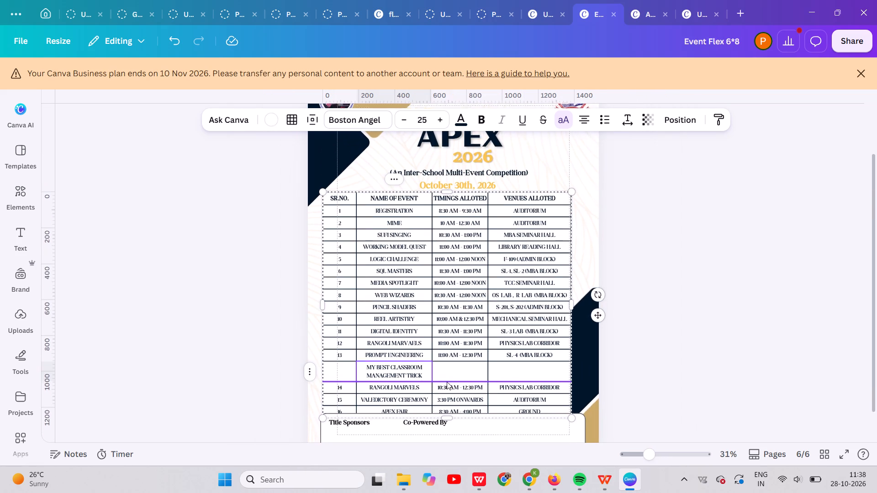
Resize the page 6 schedule table from its corner so it is slightly wider, keeping each timing on one line.
scroll(447, 382, "down", 1)
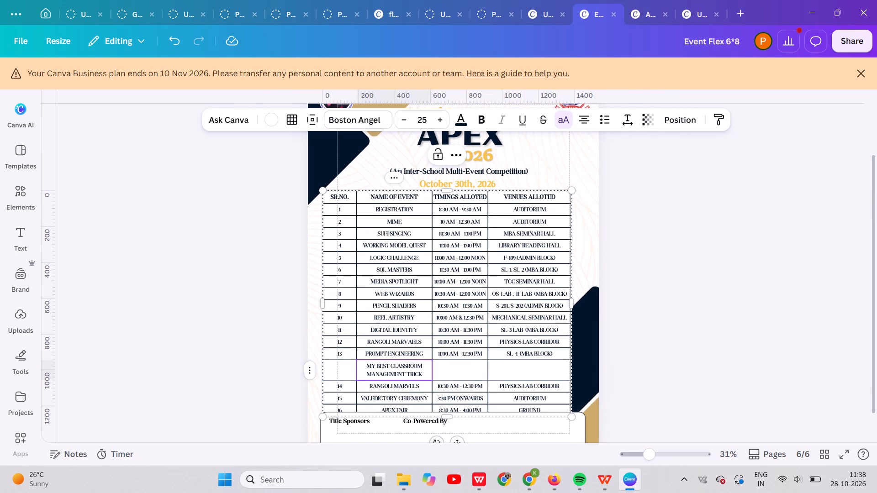
scroll(485, 335, "down", 1)
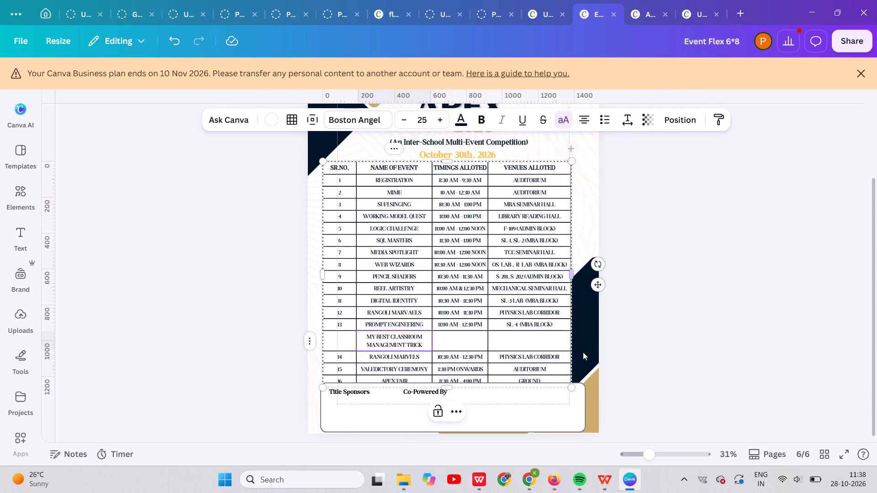
left_click_drag(571, 389, 559, 377)
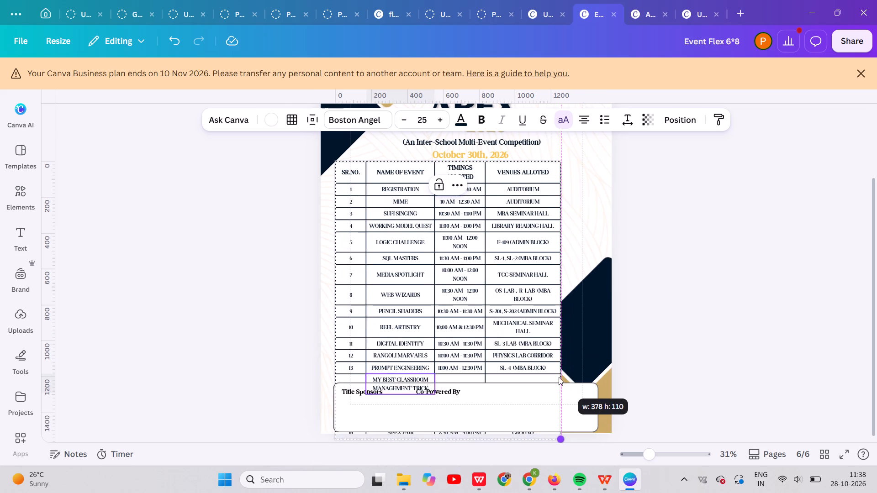
left_click_drag(559, 377, 594, 384)
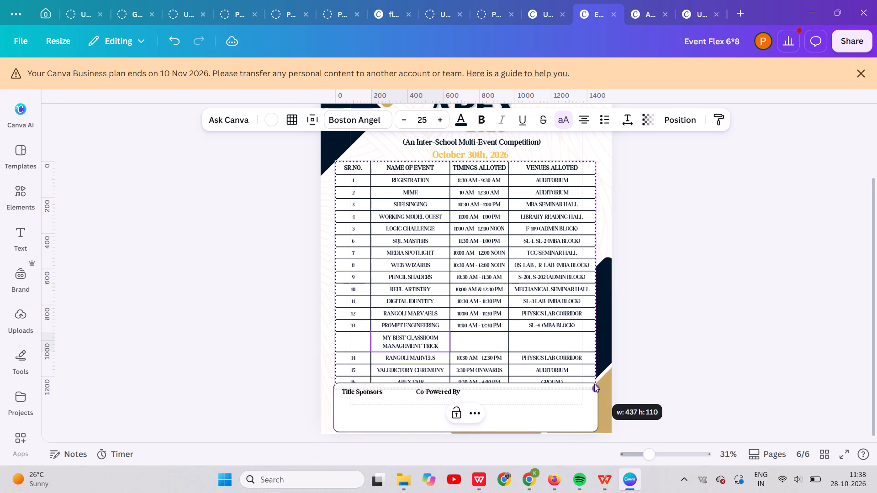
left_click_drag(594, 384, 592, 380)
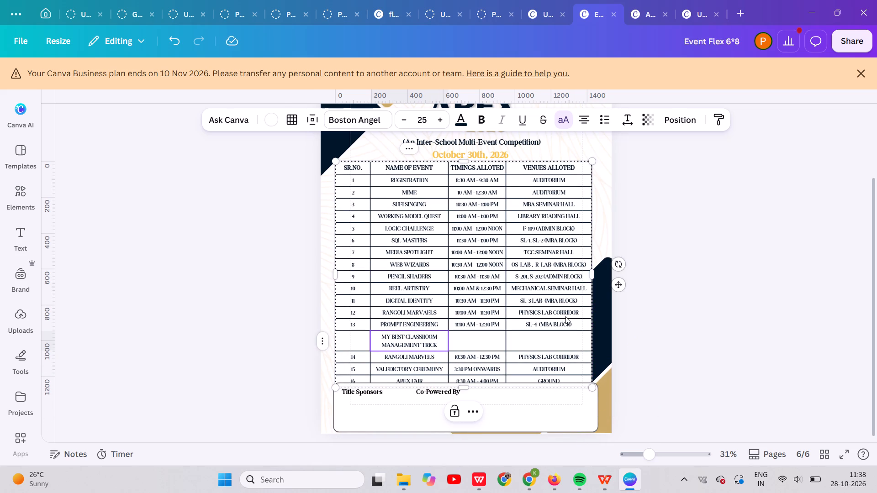
Move the schedule table up so its last row, APEX FAIR, clears the Title Sponsors box.
left_click_drag(565, 316, 565, 302)
left_click(608, 335)
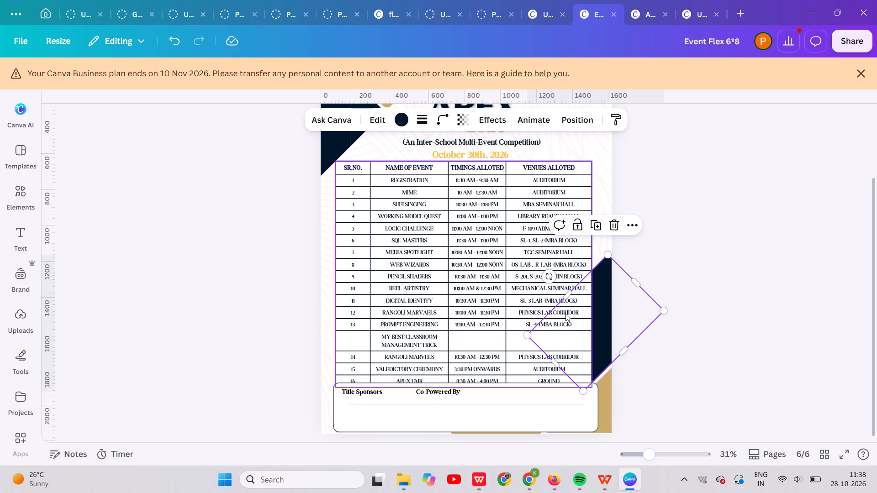
left_click_drag(534, 301, 534, 293)
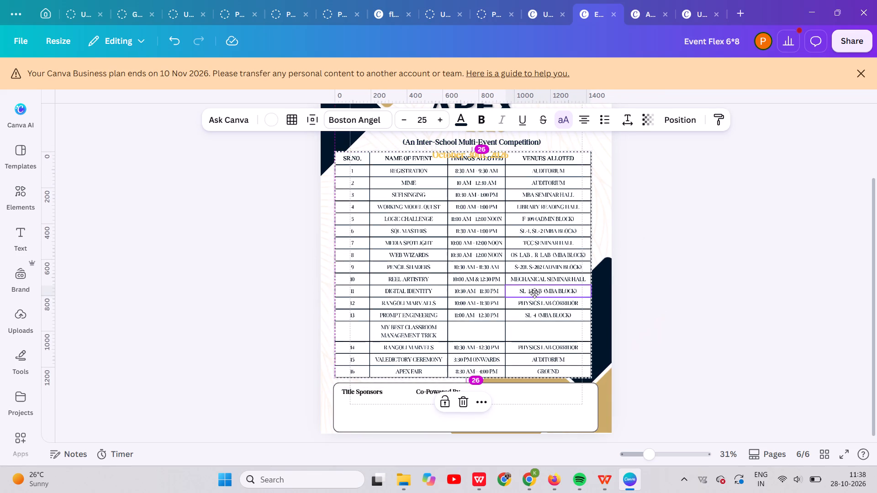
left_click_drag(534, 293, 537, 295)
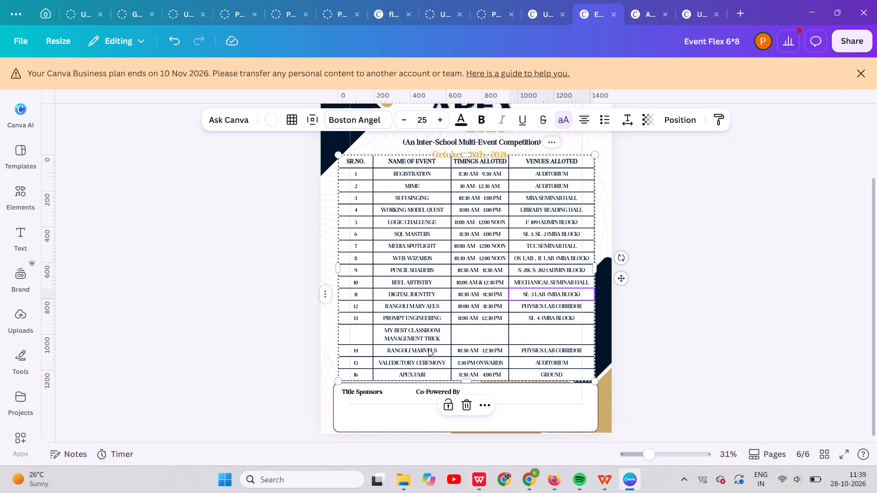
Enter serial number 14 in the MY BEST CLASSROOM MANAGEMENT TRICK row.
left_click(425, 331)
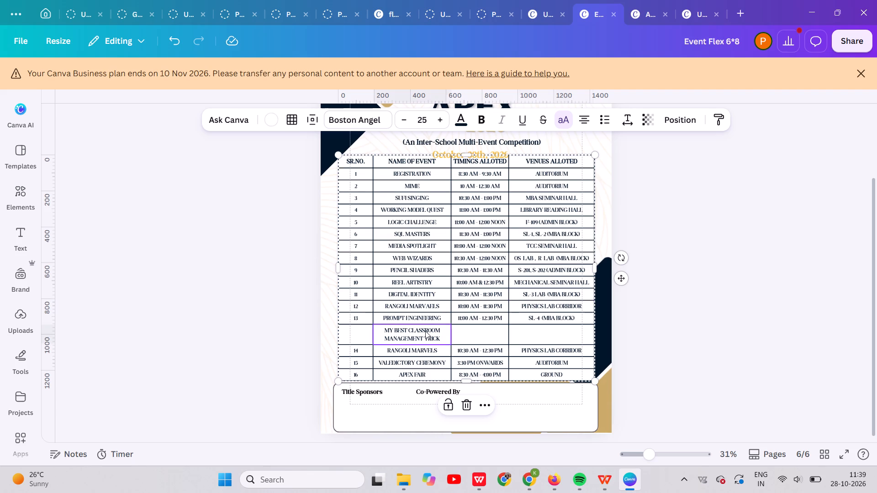
left_click(276, 334)
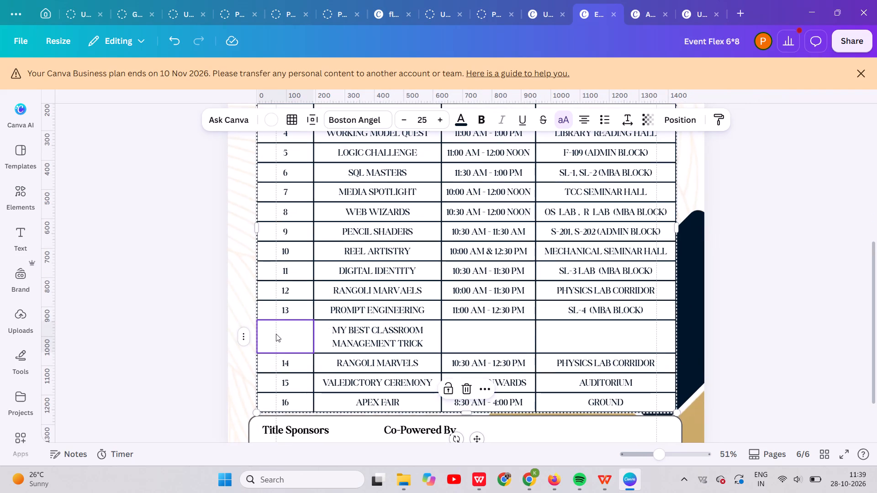
type("14")
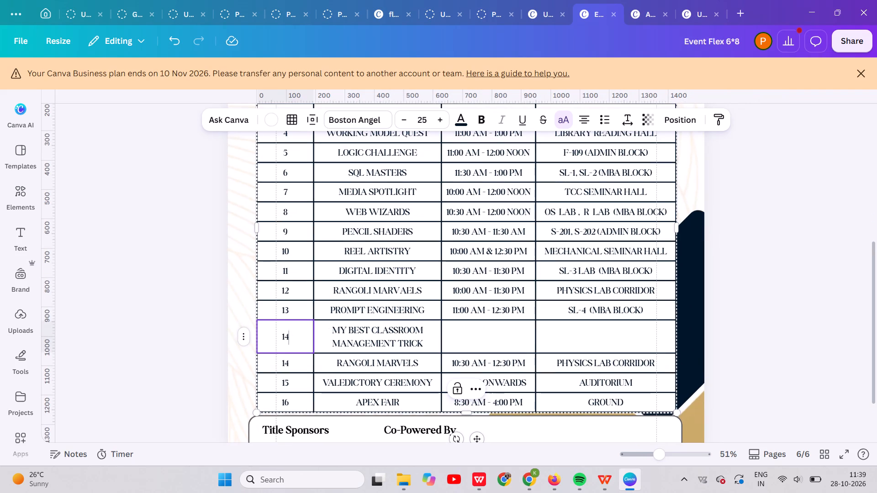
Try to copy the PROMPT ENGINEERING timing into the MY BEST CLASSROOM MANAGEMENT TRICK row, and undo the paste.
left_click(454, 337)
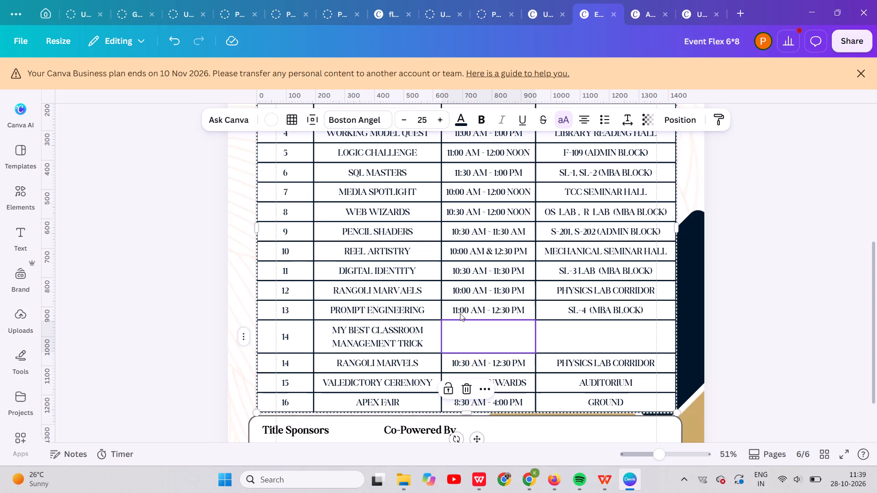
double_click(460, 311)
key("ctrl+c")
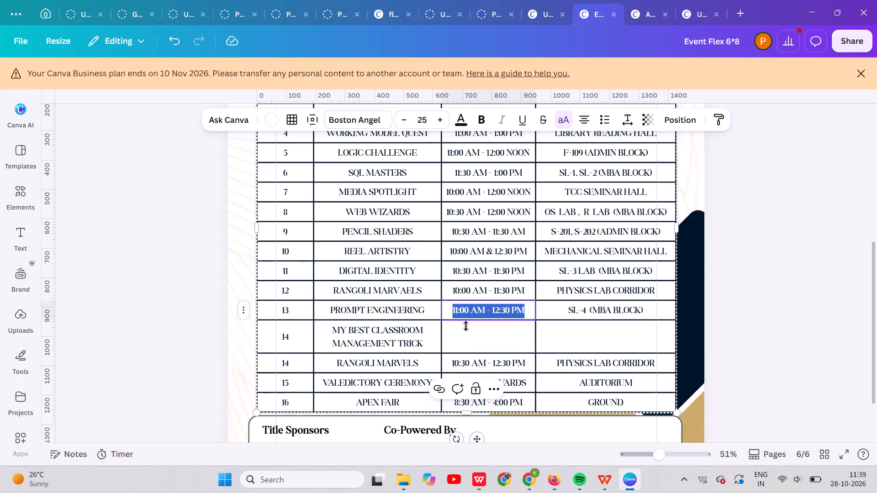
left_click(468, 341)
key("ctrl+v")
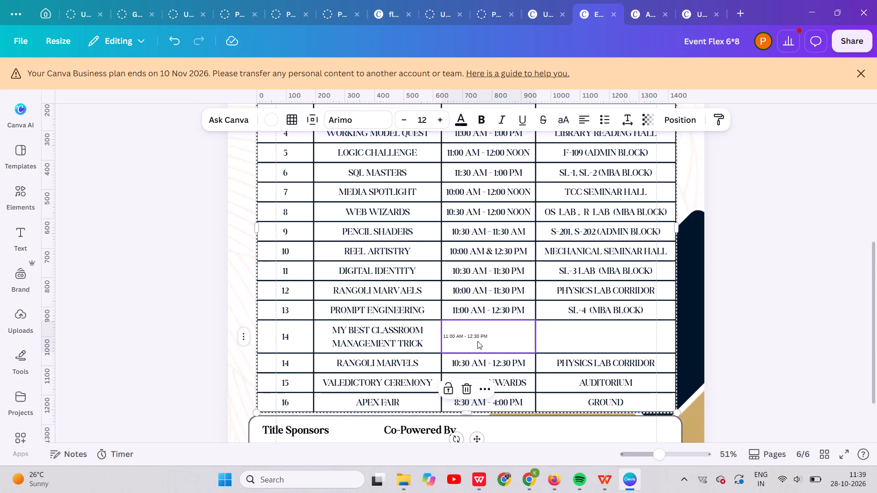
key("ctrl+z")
Enter the timing "11:00 AM- 1:00 PM" in the MY BEST CLASSROOM MANAGEMENT TRICK row.
double_click(489, 341)
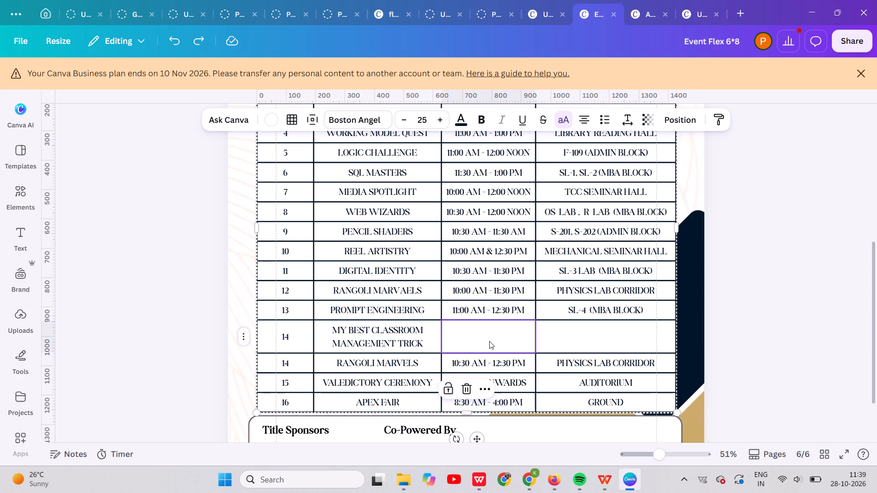
key("1")
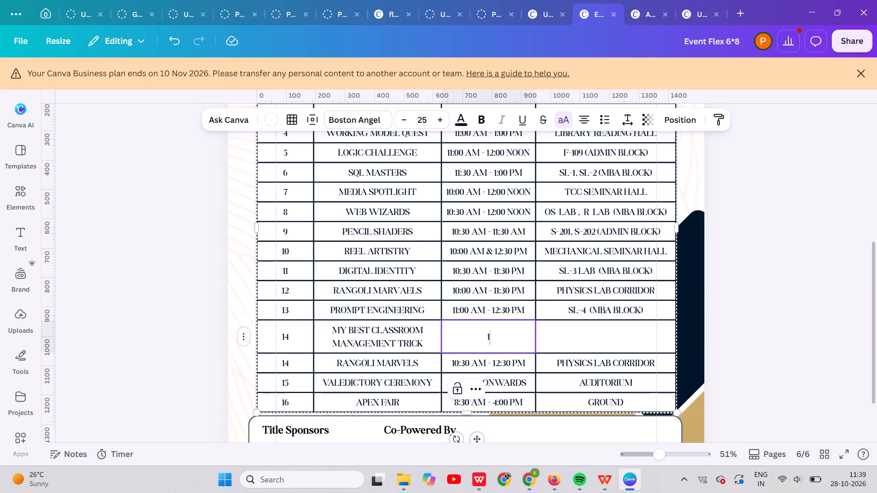
key("1")
key("shift+colon")
type("00")
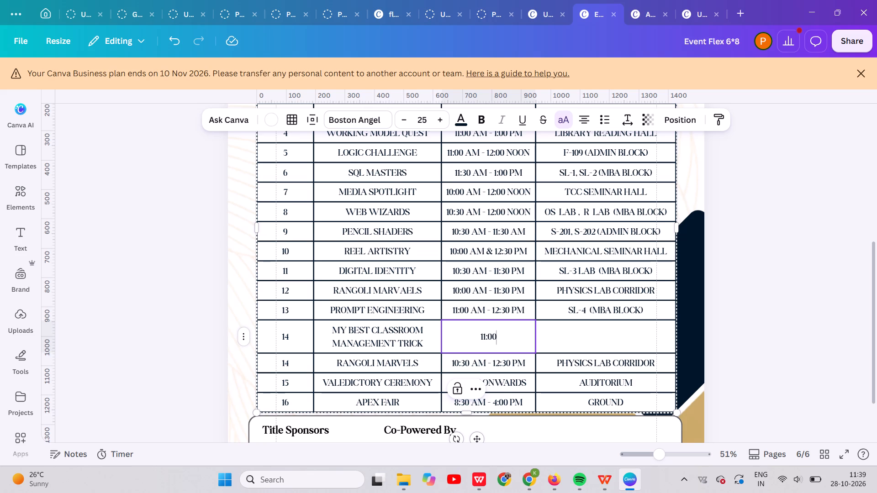
key("space")
type("am")
key("minus")
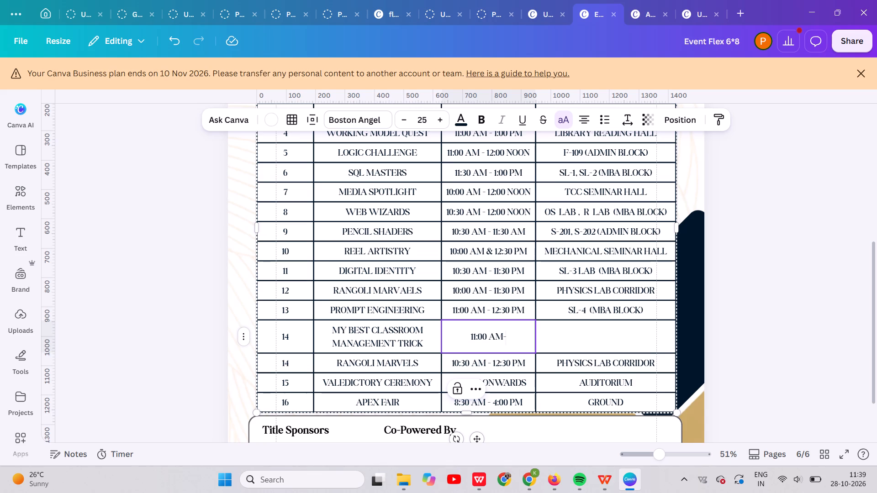
key("space")
key("1")
type("\"00")
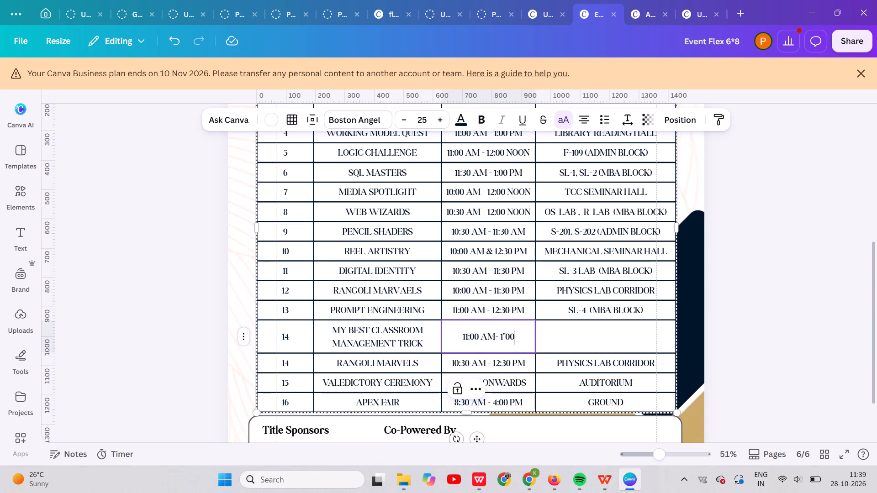
key("BackSpace")
key("BackSpace")
key("BackSpace")
type(":00")
key("space")
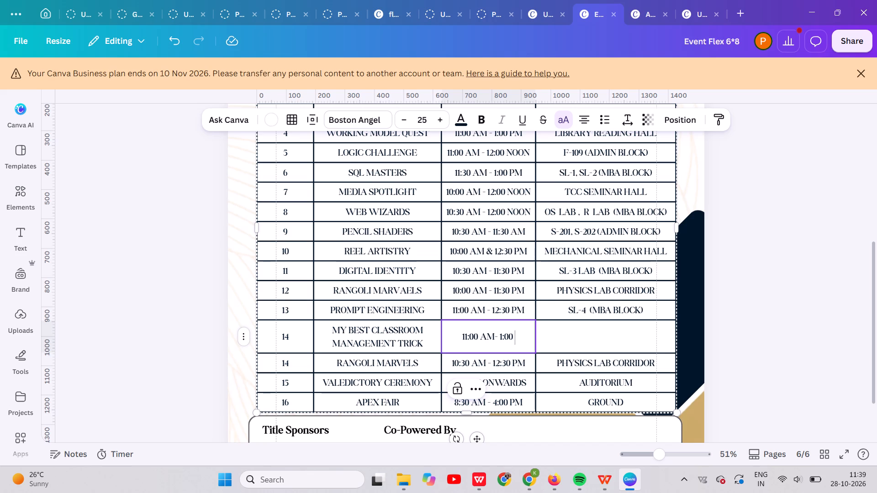
type("pm")
key("space")
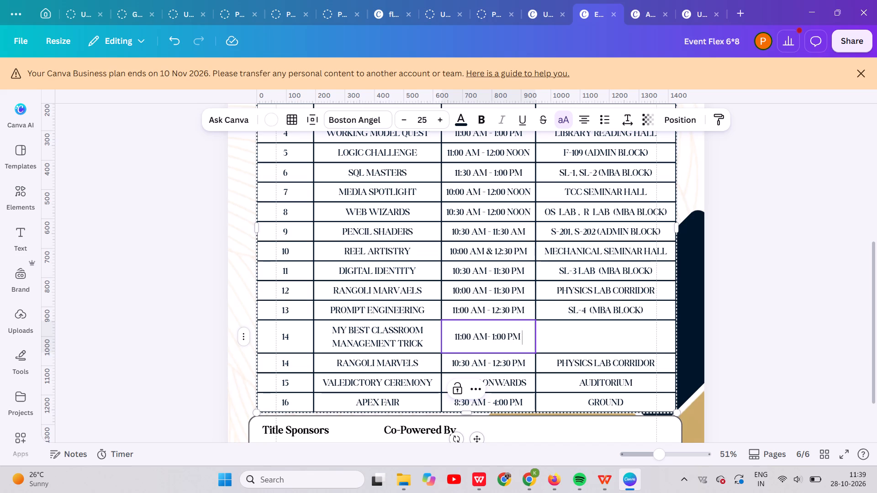
Enter the venue "ADMISSION CELL" in the MY BEST CLASSROOM MANAGEMENT TRICK row.
left_click(571, 345)
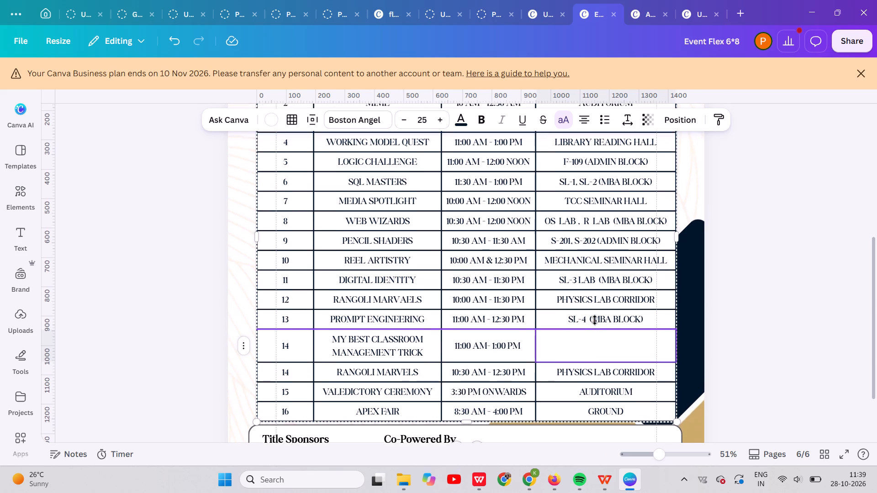
left_click(593, 320)
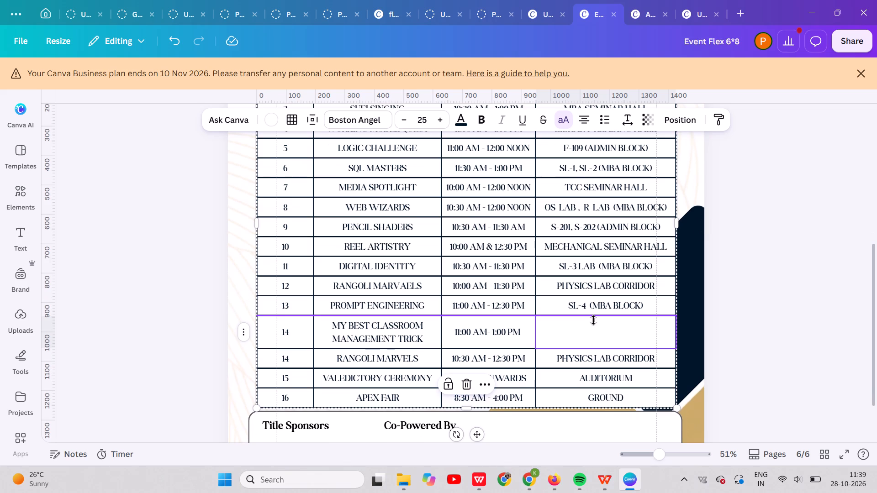
left_click(593, 324)
type("as")
key("BackSpace")
type("dmission")
key("space")
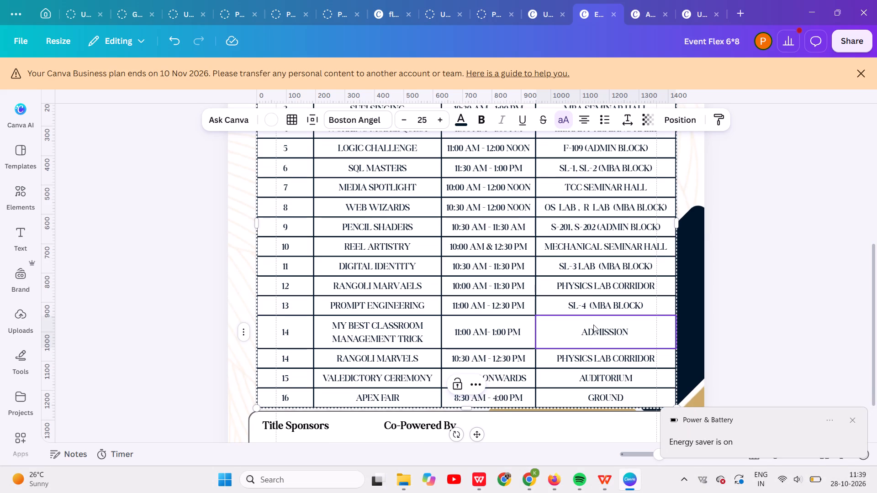
type("ell")
key("BackSpace")
key("BackSpace")
key("BackSpace")
type("cell")
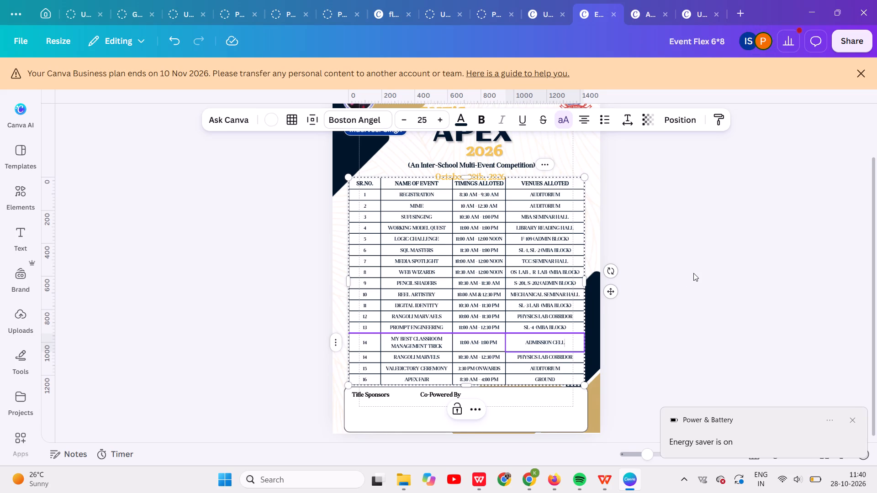
Add line breaks below ADMISSION CELL in the venue cell and trim them back to a single blank line.
key("Return")
key("Return")
key("Return")
key("Return")
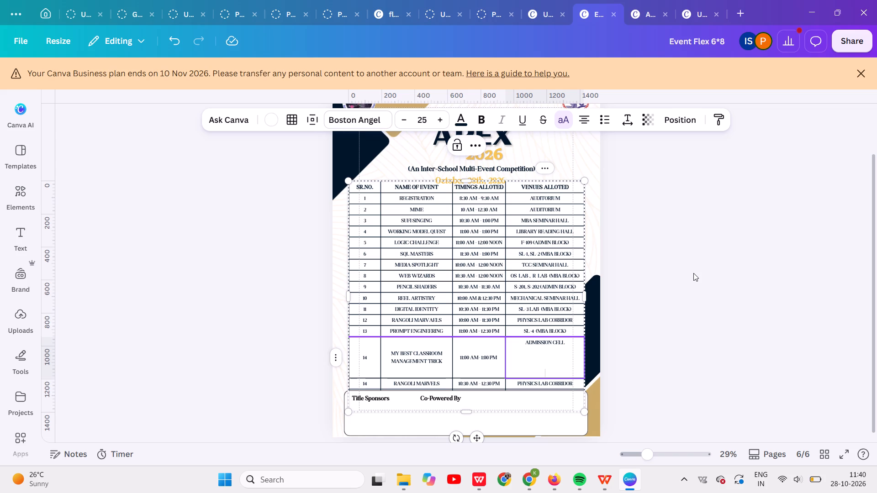
scroll(693, 273, "left", 1)
scroll(693, 273, "down", 2)
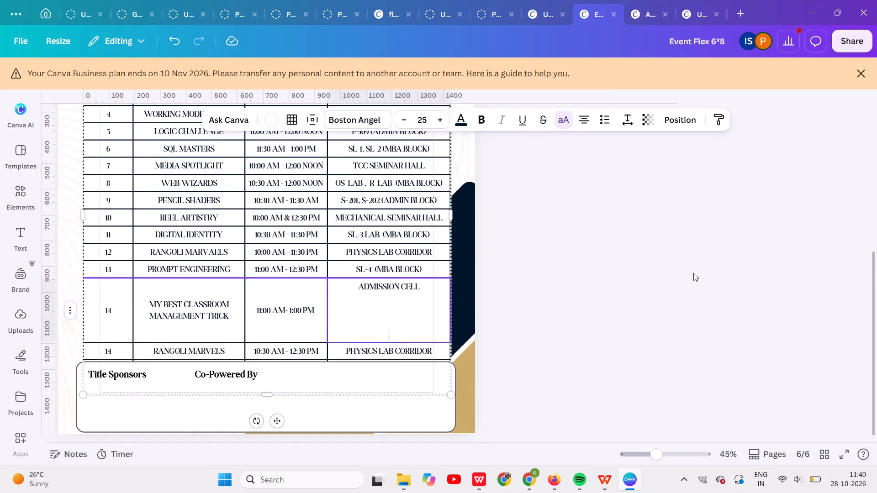
left_click(413, 323)
key("BackSpace")
key("BackSpace")
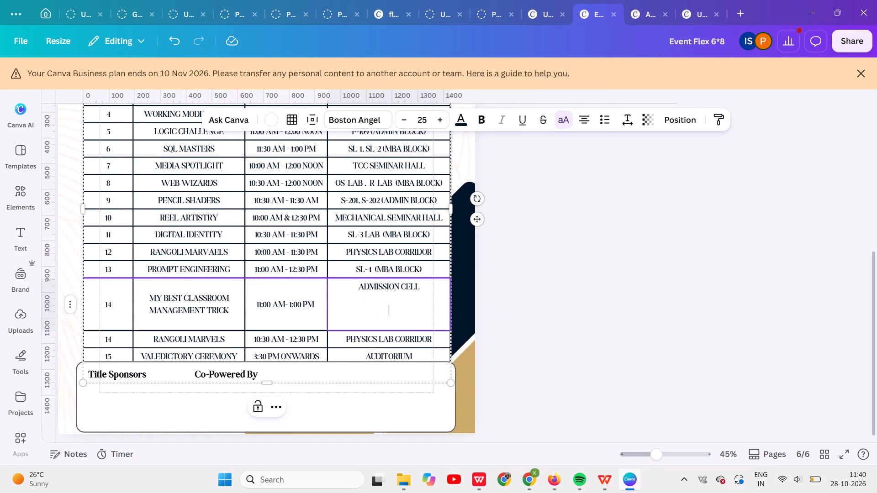
key("BackSpace")
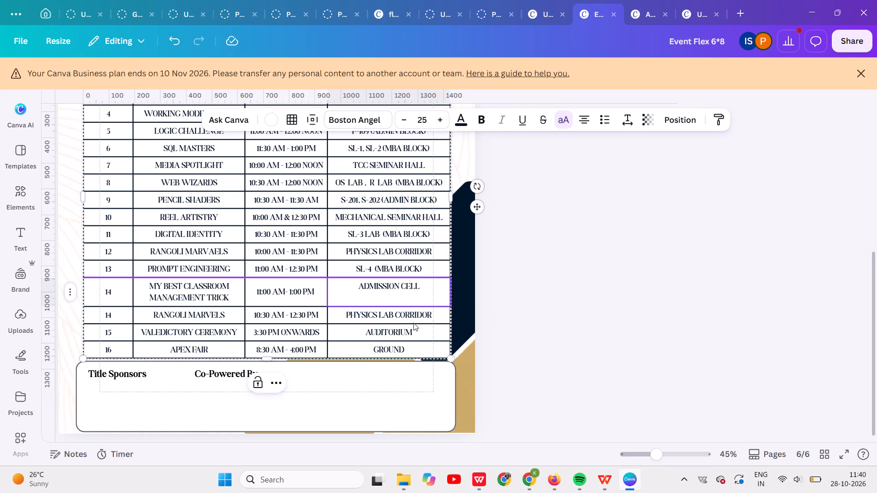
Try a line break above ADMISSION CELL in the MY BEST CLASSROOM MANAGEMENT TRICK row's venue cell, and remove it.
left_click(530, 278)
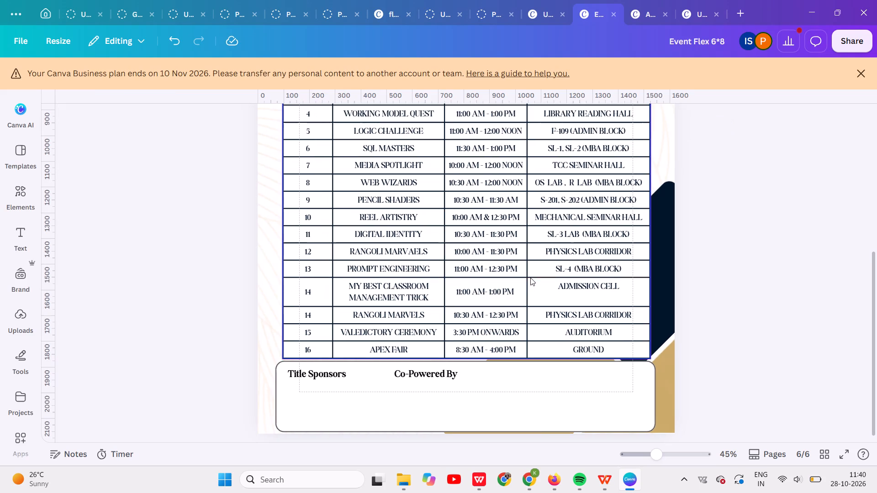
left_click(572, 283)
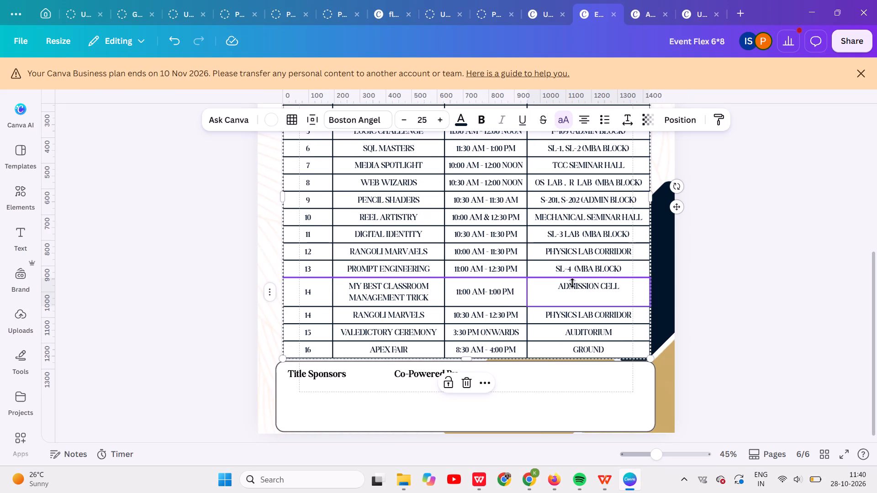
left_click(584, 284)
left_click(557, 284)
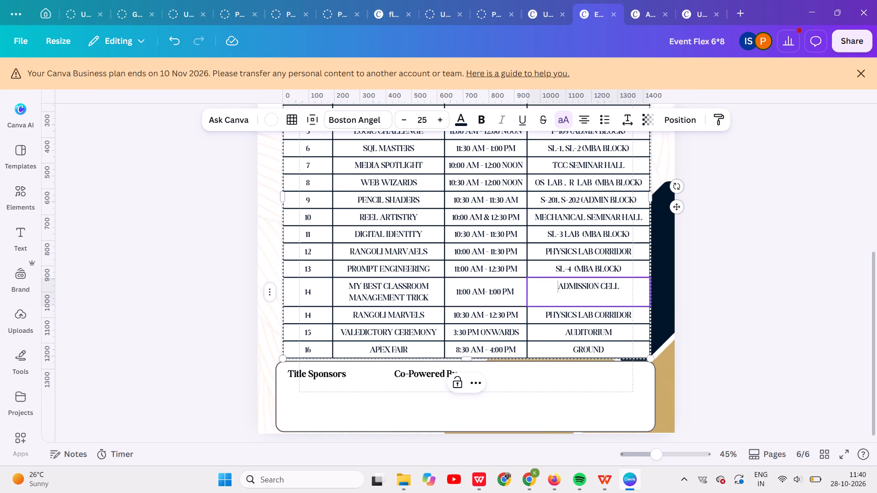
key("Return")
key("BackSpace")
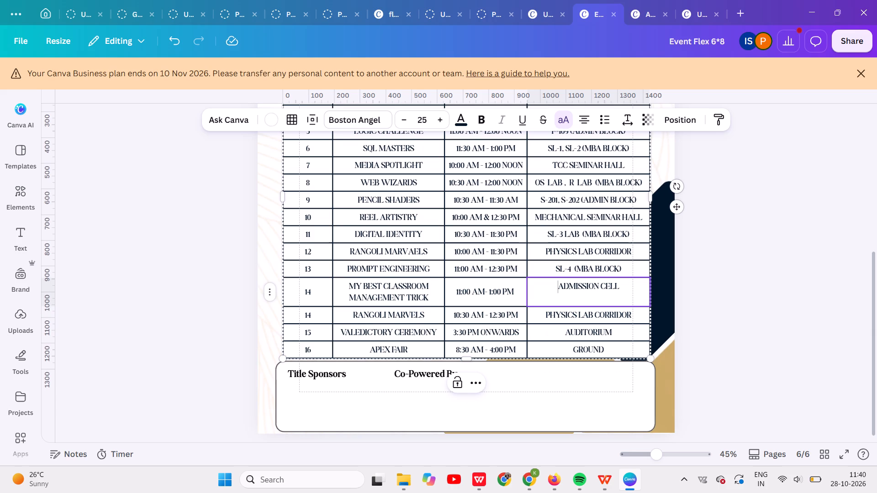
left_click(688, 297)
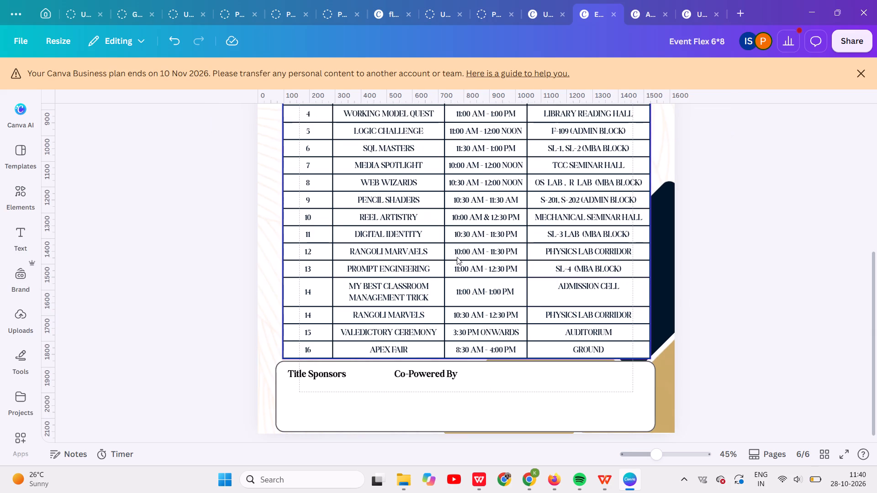
Replace the event name RANGOLI MARVELS, in the row below MY BEST CLASSROOM MANAGEMENT TRICK, with "LINE FOLOWING ROBOT".
scroll(395, 222, "up", 1)
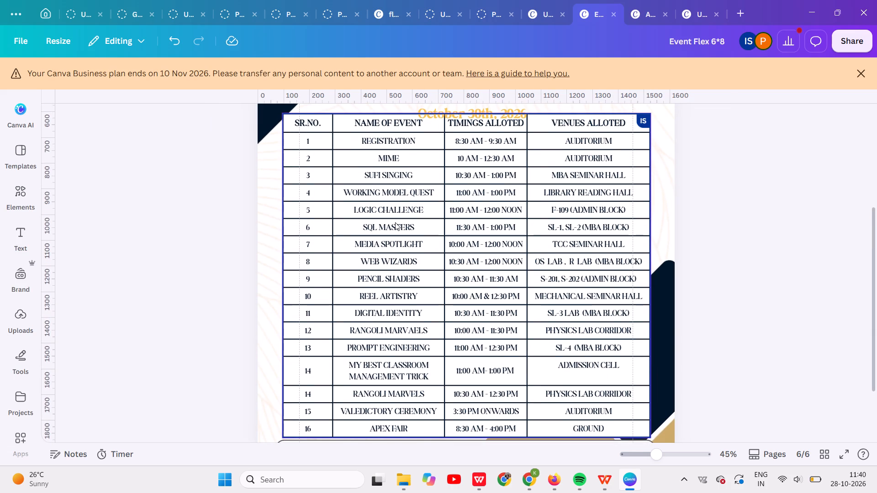
scroll(401, 303, "down", 1)
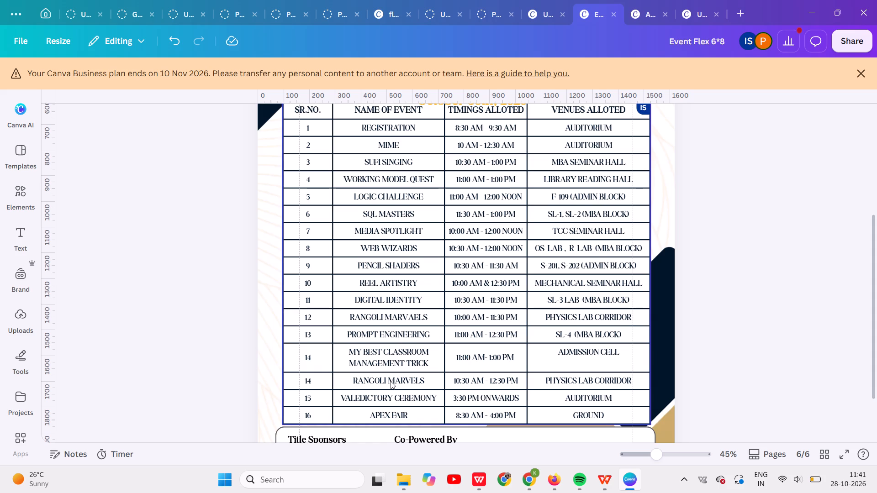
left_click(421, 384)
double_click(423, 381)
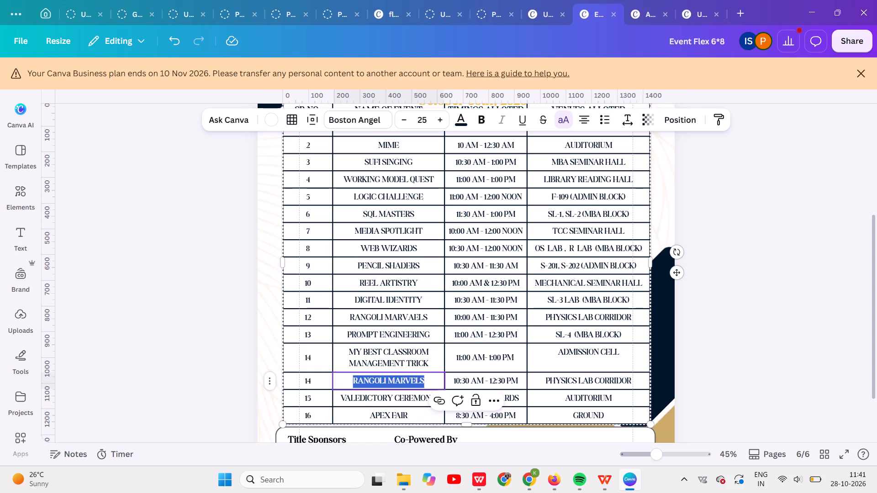
type("line folo")
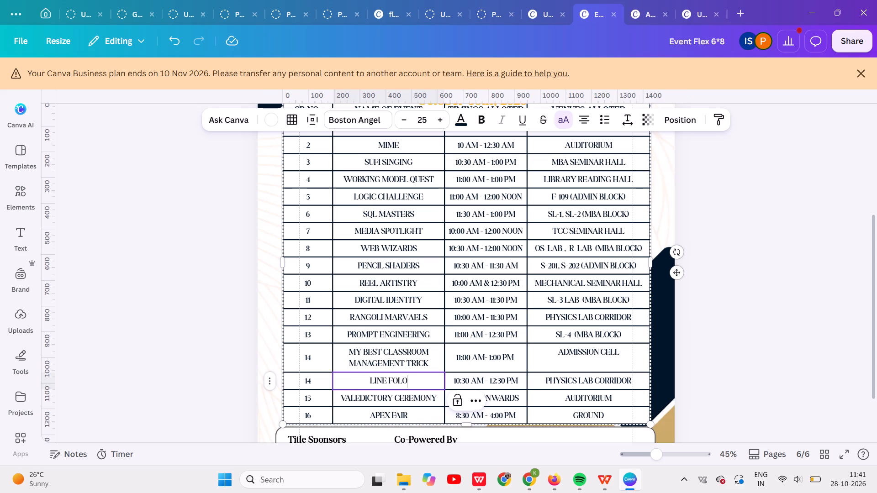
type("wing")
key("space")
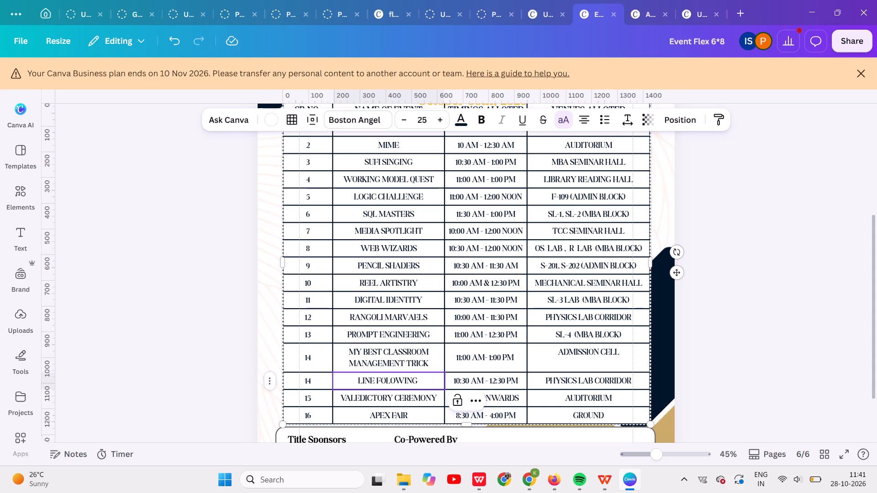
type("robot")
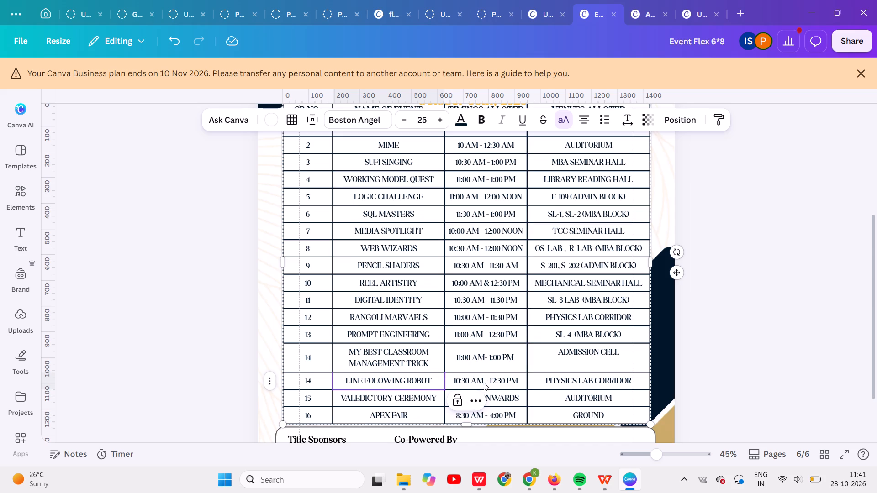
Change the timing in the LINE FOLOWING ROBOT row to "11:00 AM - 1:00 PM".
left_click(467, 382)
left_click(467, 382)
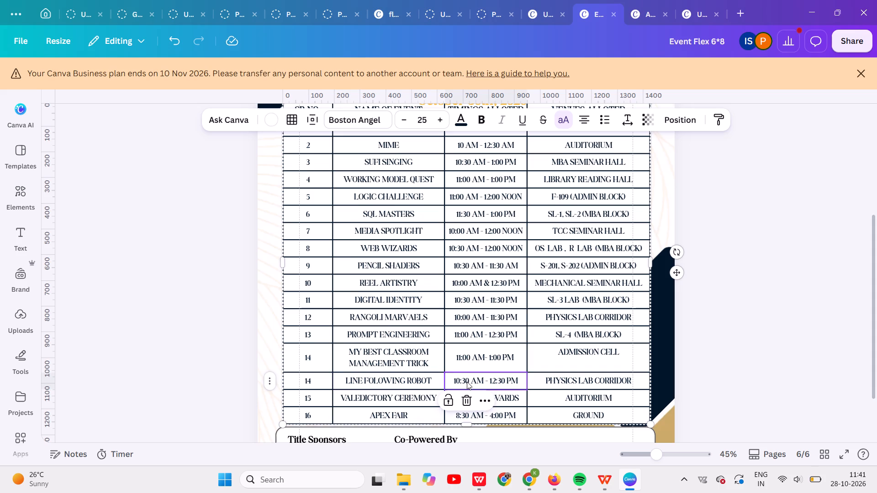
left_click(468, 379)
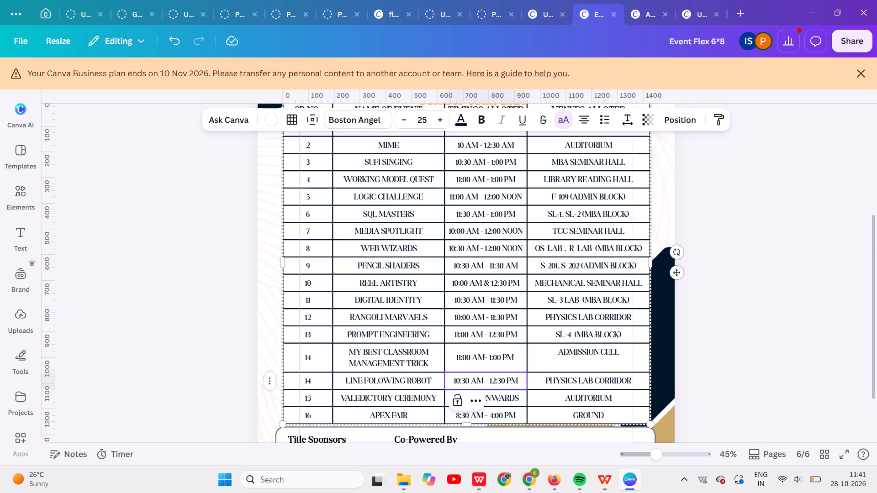
left_click(465, 380)
key("BackSpace")
key("0")
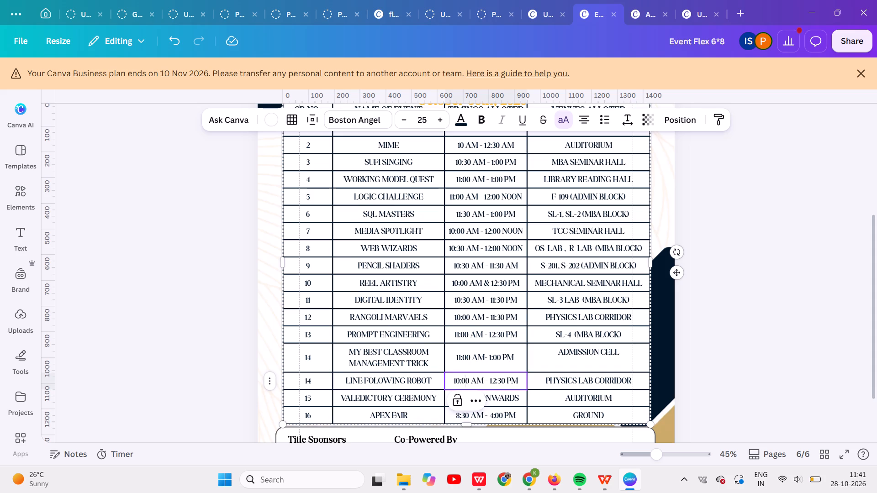
left_click(461, 382)
key("Left")
key("BackSpace")
key("1")
left_click(503, 381)
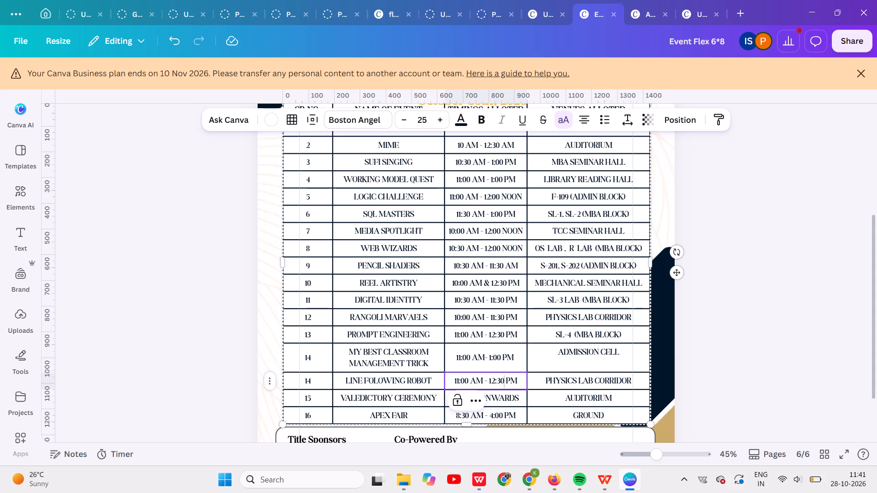
key("BackSpace")
key("BackSpace")
key("BackSpace")
key("BackSpace")
type(":00")
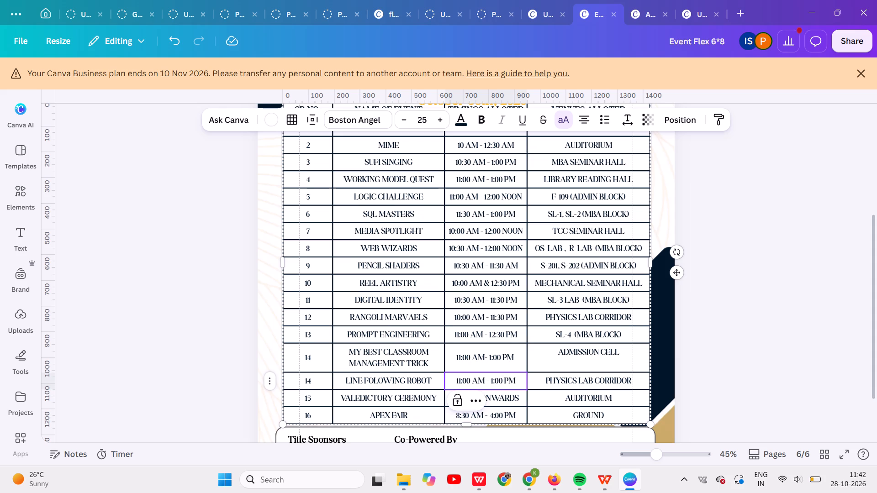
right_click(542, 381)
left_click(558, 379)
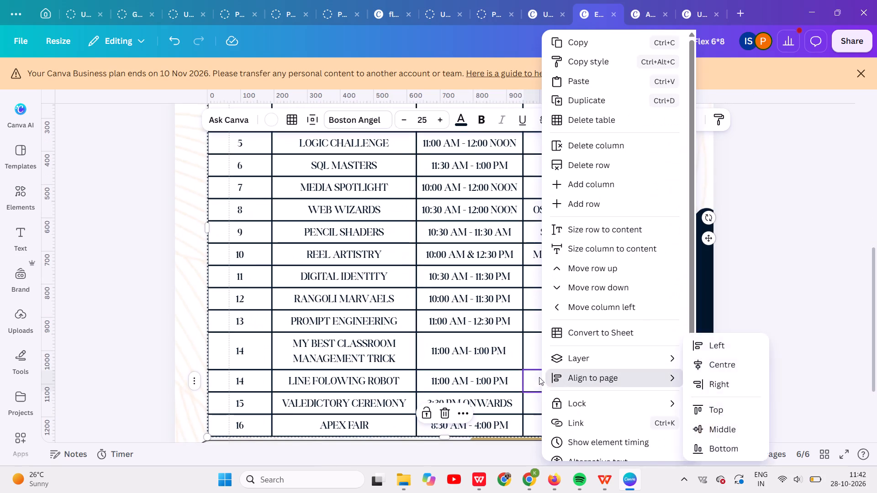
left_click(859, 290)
Replace the venue in the LINE FOLOWING ROBOT row with "ELC LAB , WORKSHOP SEMINAR HALL".
double_click(592, 371)
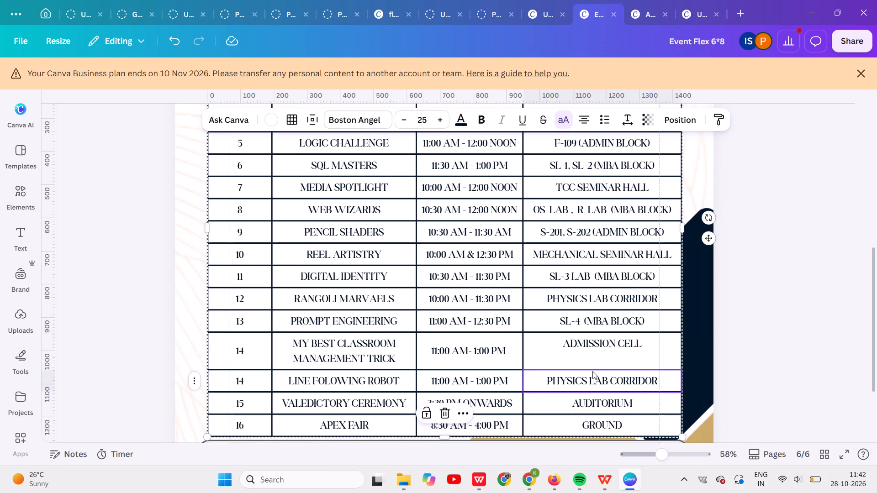
left_click(592, 378)
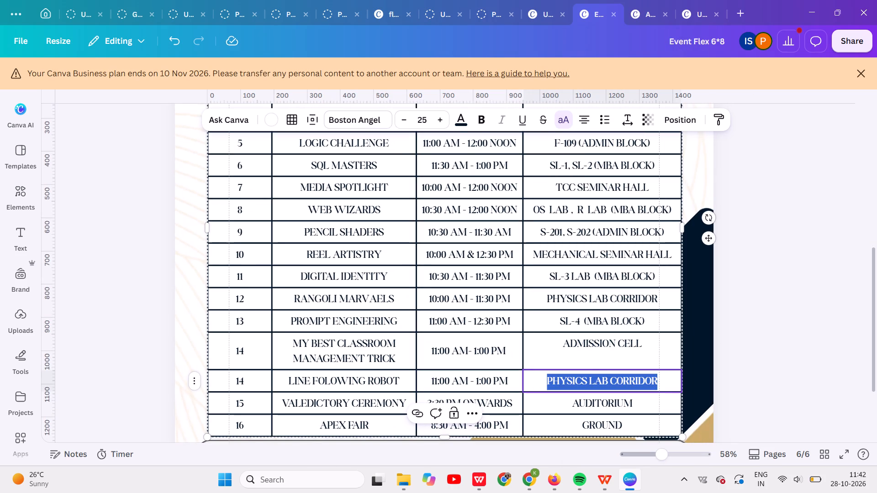
type("elc")
key("space")
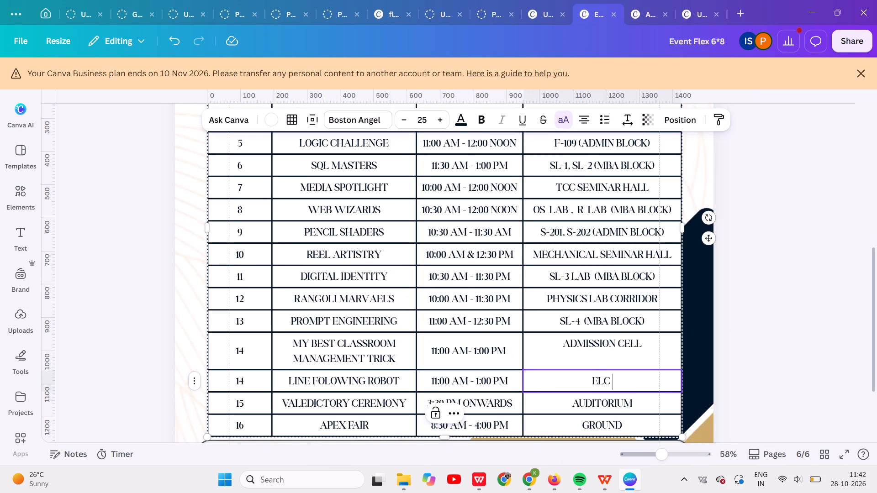
type("lab")
key("space")
type("(wor")
key("BackSpace")
key("BackSpace")
key("BackSpace")
key("BackSpace")
key("BackSpace")
key("space")
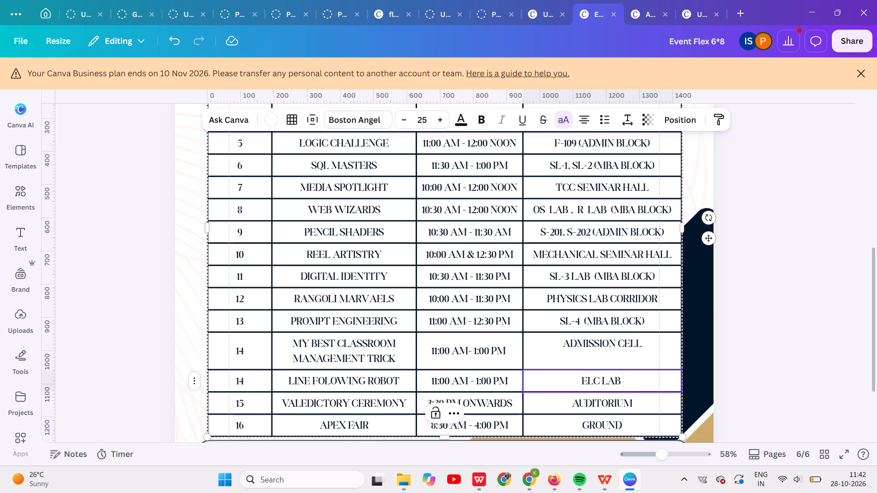
key("shift+ampersand")
key("space")
key("BackSpace")
key("BackSpace")
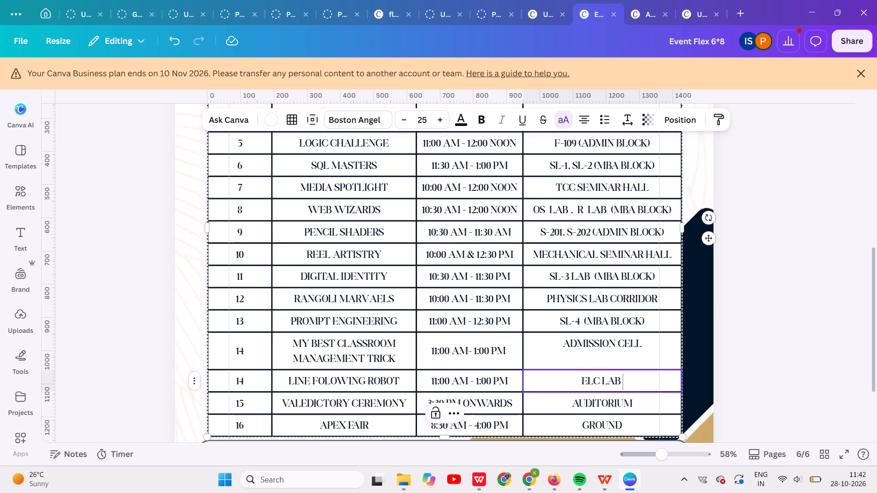
key("comma")
key("space")
type("workshop seminar hall")
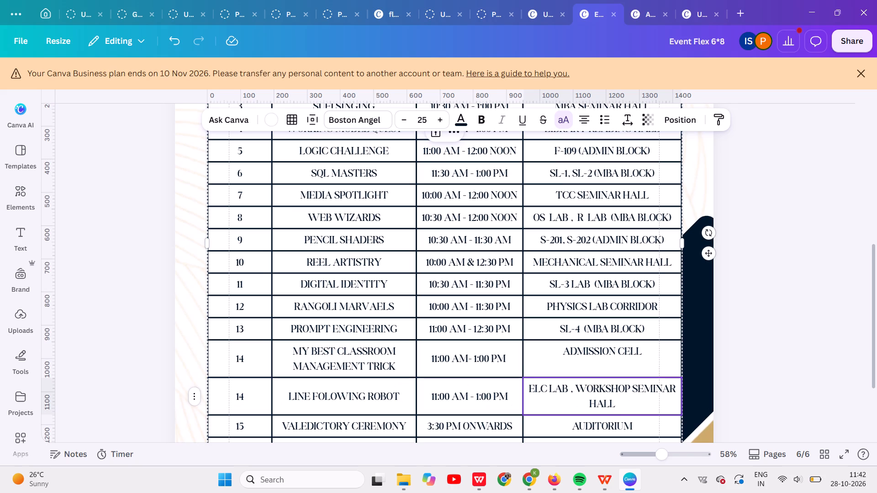
Replace the comma after ELC LAB in the LINE FOLOWING ROBOT venue with "&".
left_click(574, 391)
key("BackSpace")
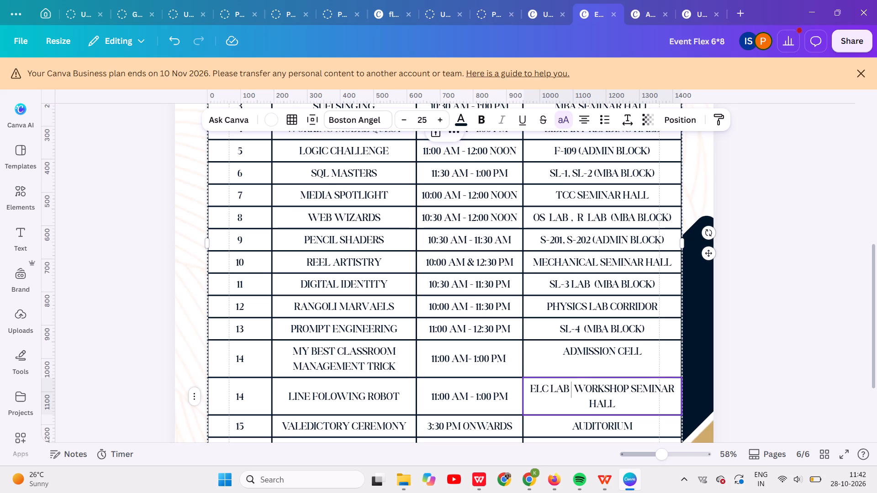
key("shift+ampersand")
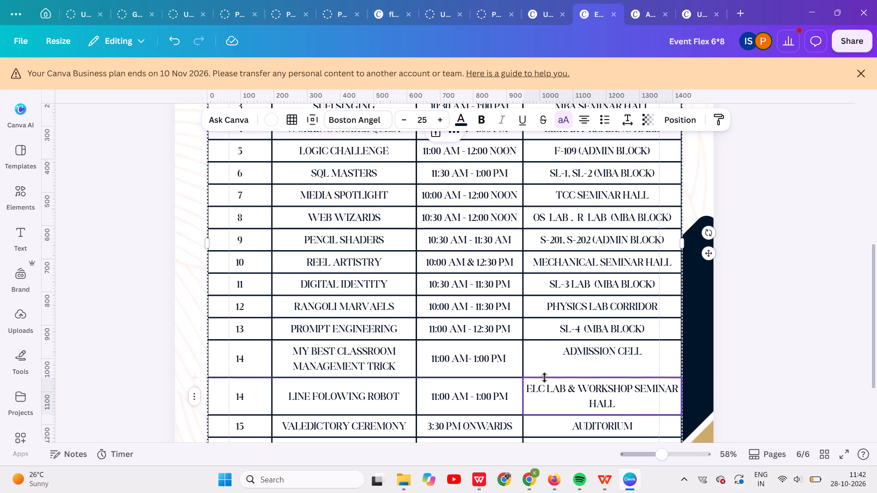
Narrow the NAME OF EVENT column slightly and the TIMINGS ALLOTED column to about 316 wide, widening the VENUES ALLOTED column.
left_click_drag(523, 370, 517, 370)
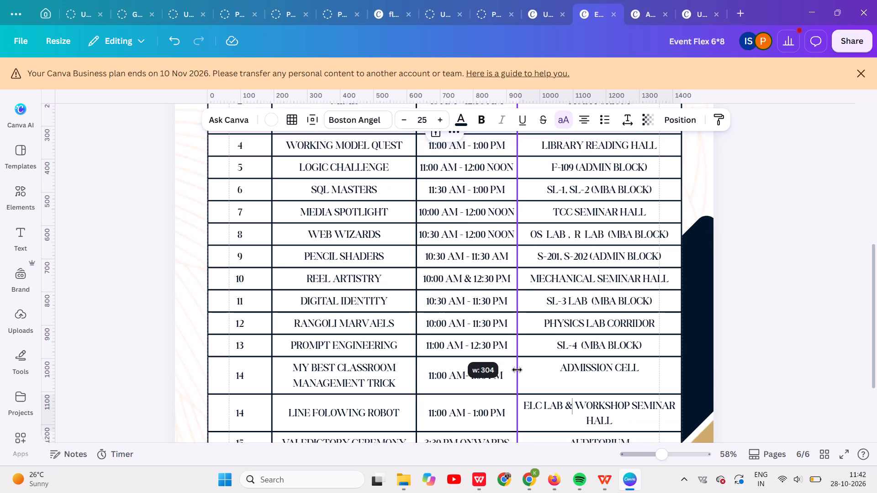
left_click_drag(517, 370, 518, 370)
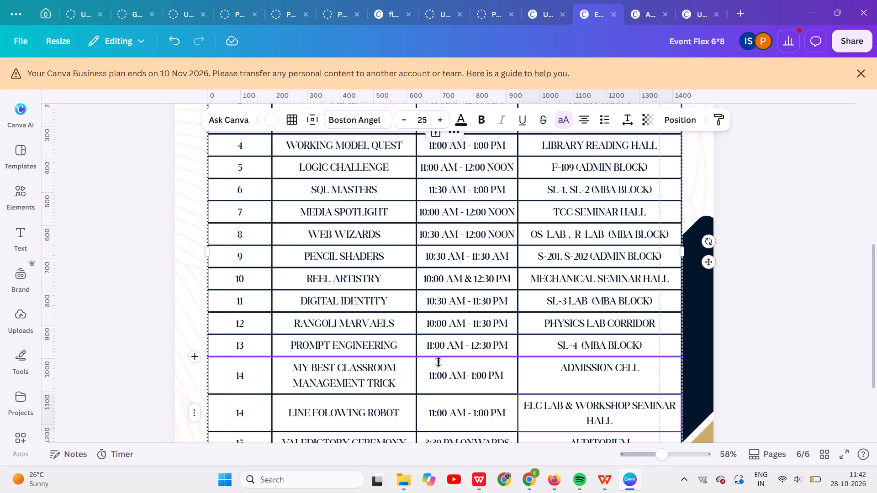
left_click_drag(420, 361, 411, 361)
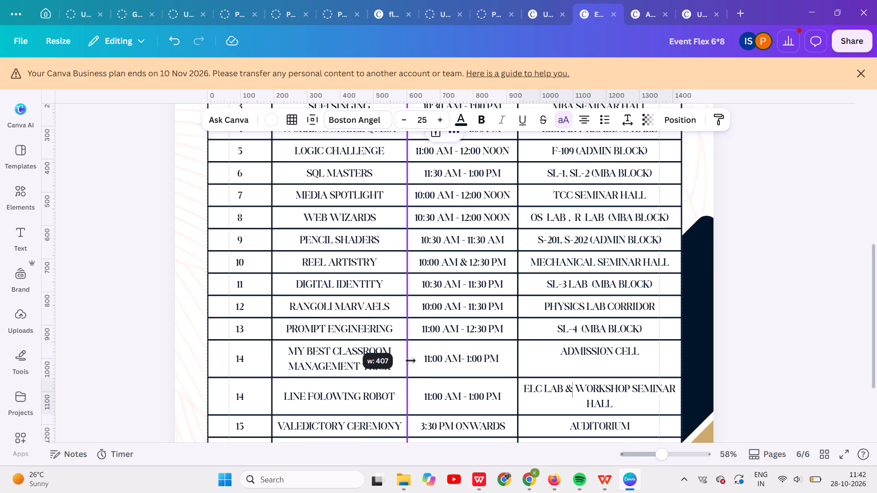
left_click_drag(411, 361, 408, 360)
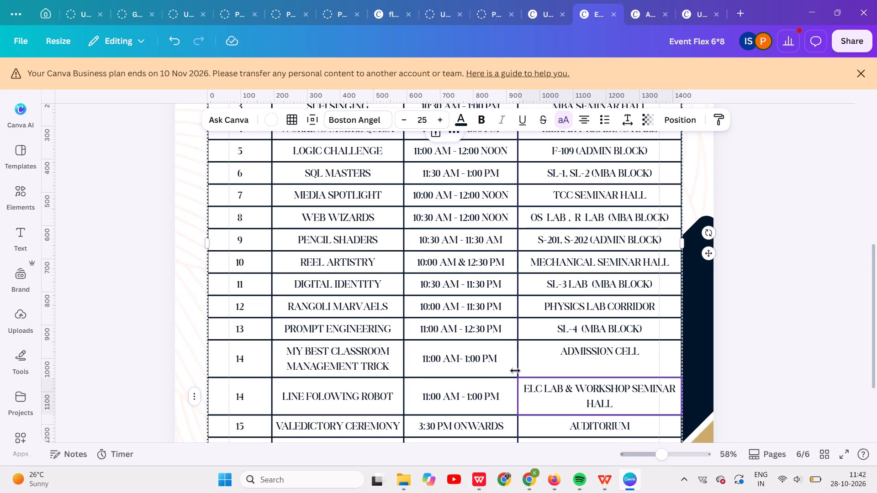
left_click_drag(516, 371, 507, 371)
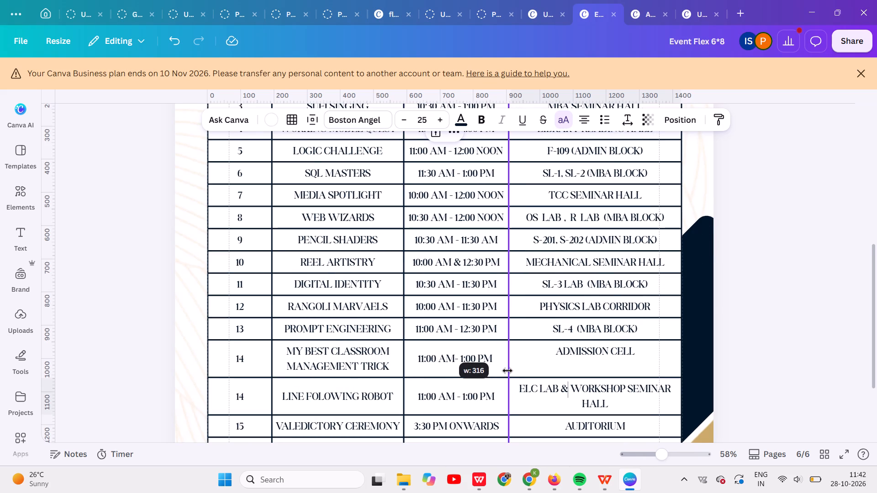
scroll(597, 274, "up", 1)
scroll(559, 299, "down", 1)
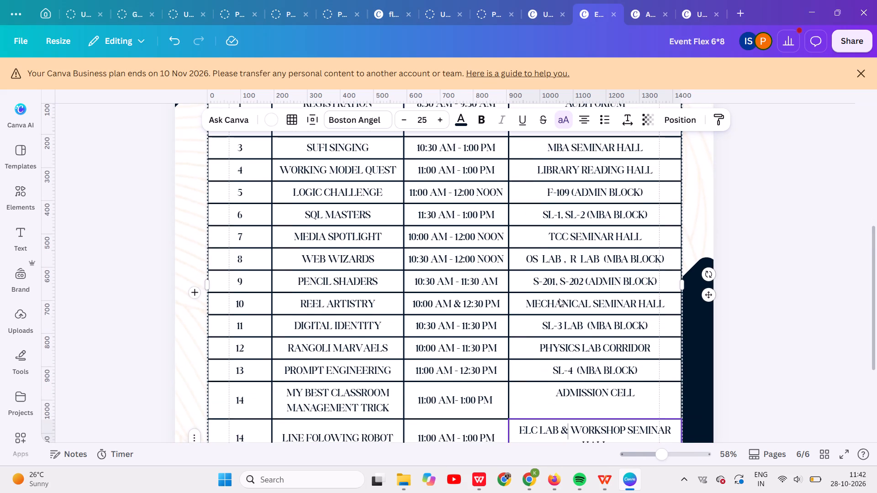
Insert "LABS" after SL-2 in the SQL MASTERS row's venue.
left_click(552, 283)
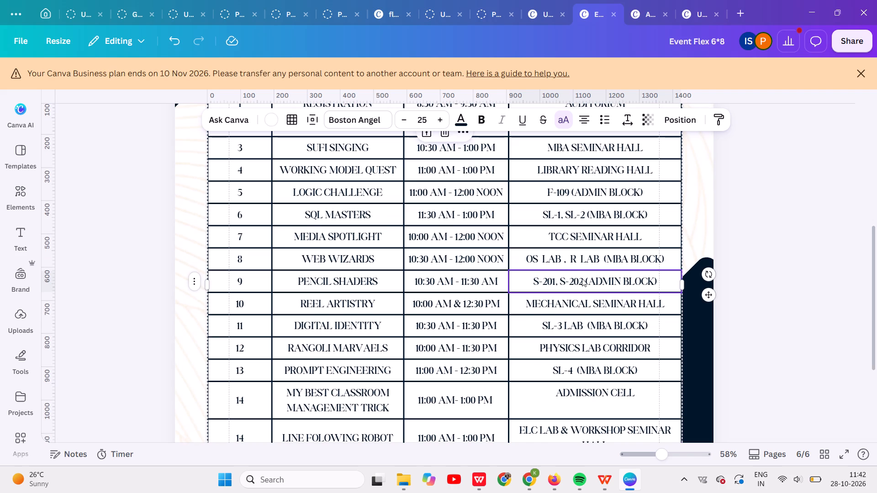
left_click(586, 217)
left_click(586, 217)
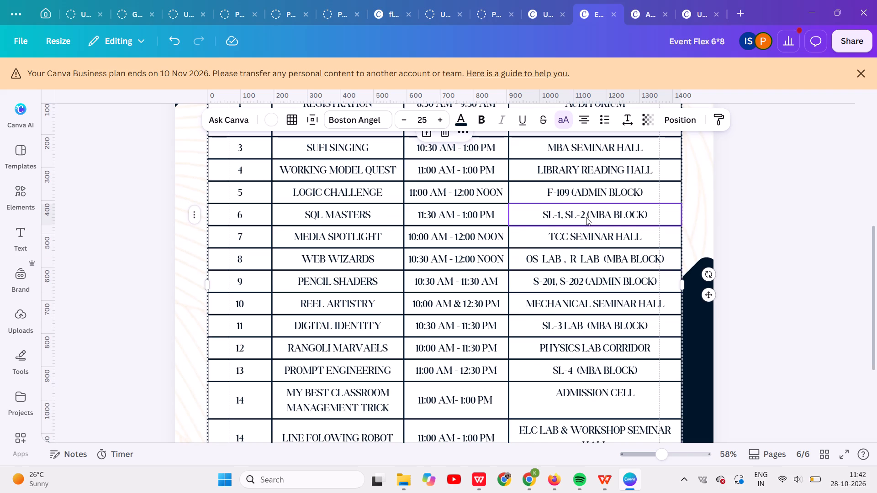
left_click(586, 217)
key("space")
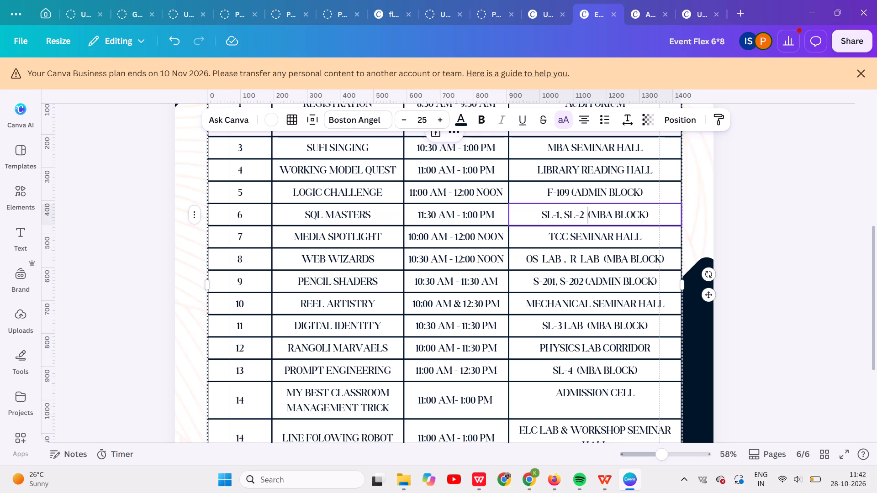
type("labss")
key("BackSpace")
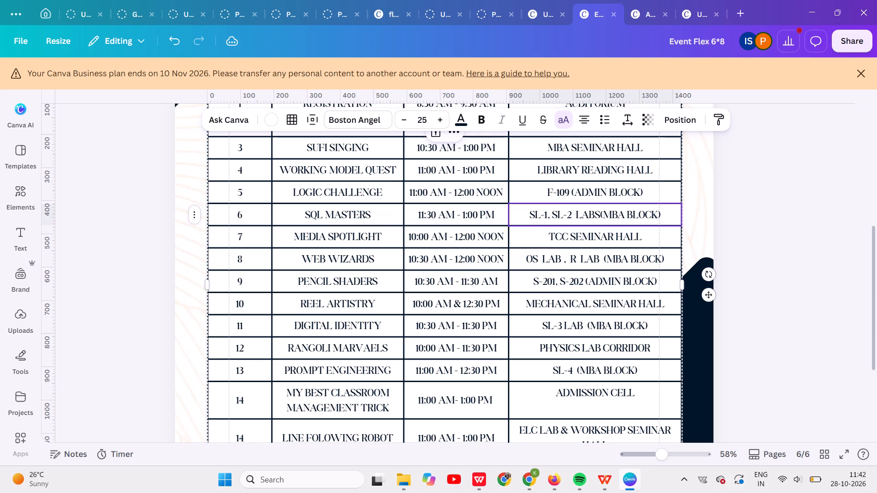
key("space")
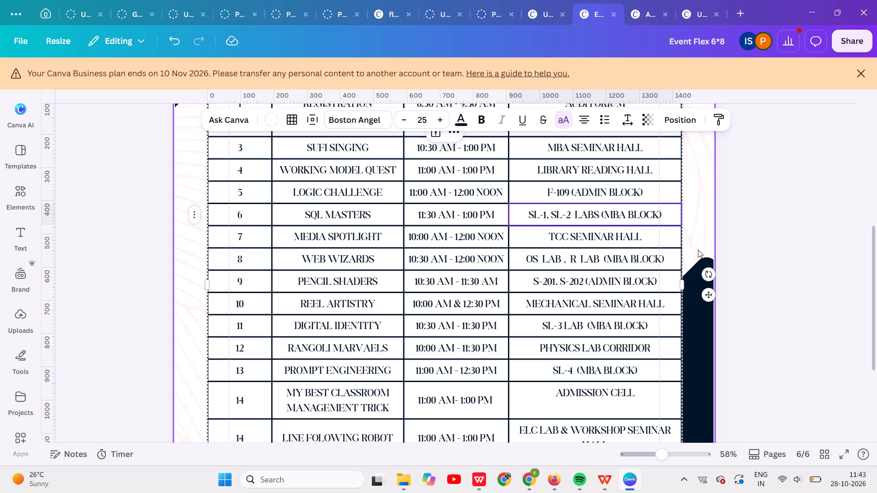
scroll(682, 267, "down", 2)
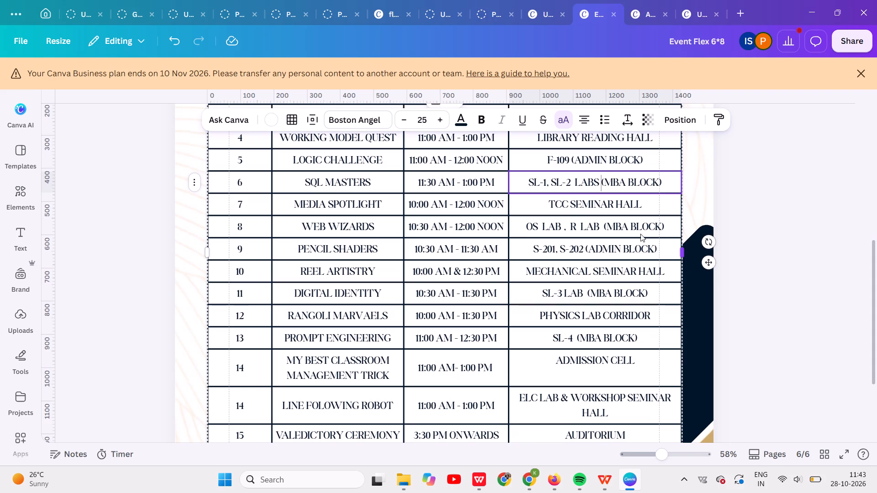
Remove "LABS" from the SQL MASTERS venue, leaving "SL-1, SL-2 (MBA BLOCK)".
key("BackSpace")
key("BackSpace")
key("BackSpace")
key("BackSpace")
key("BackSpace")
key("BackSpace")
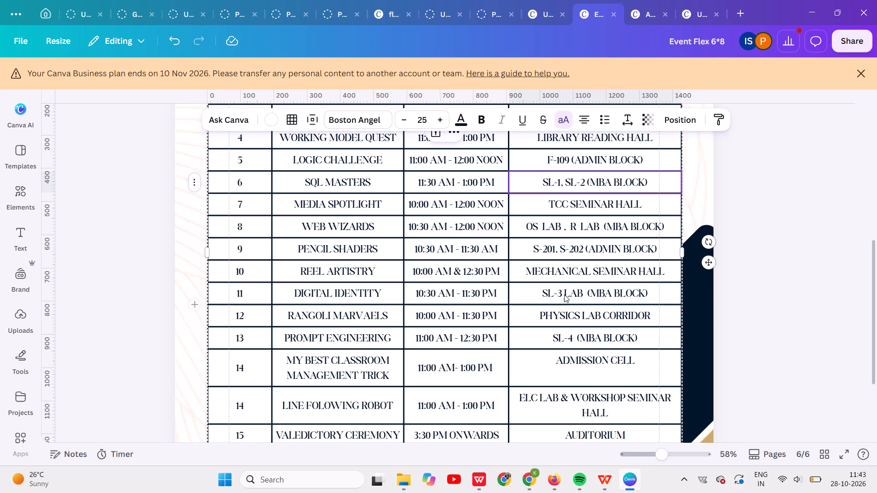
Remove "LAB" from the DIGITAL IDENTITY row's venue, leaving "SL-3 (MBA BLOCK)".
left_click(584, 293)
left_click(584, 293)
left_click(584, 293)
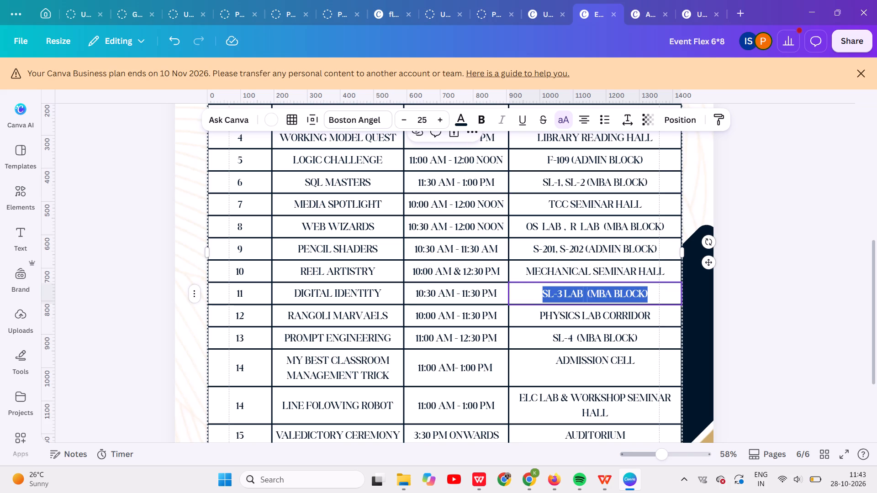
key("Left")
key("BackSpace")
key("BackSpace")
key("BackSpace")
key("BackSpace")
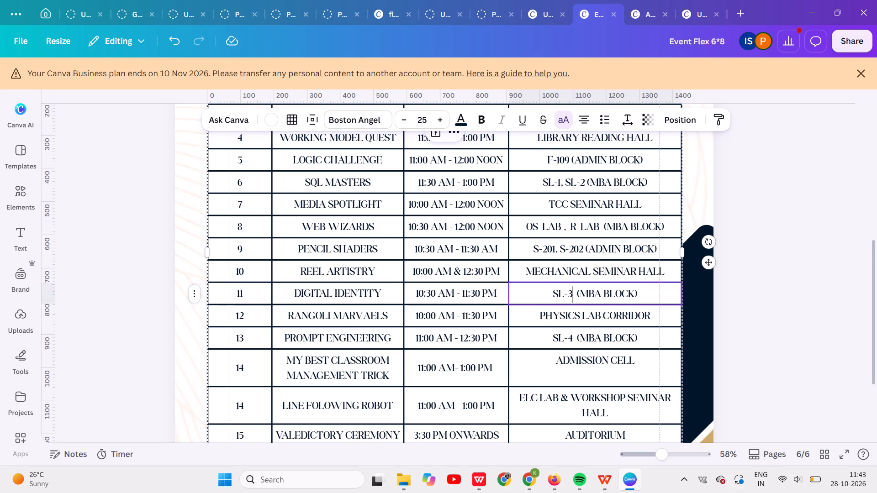
key("m")
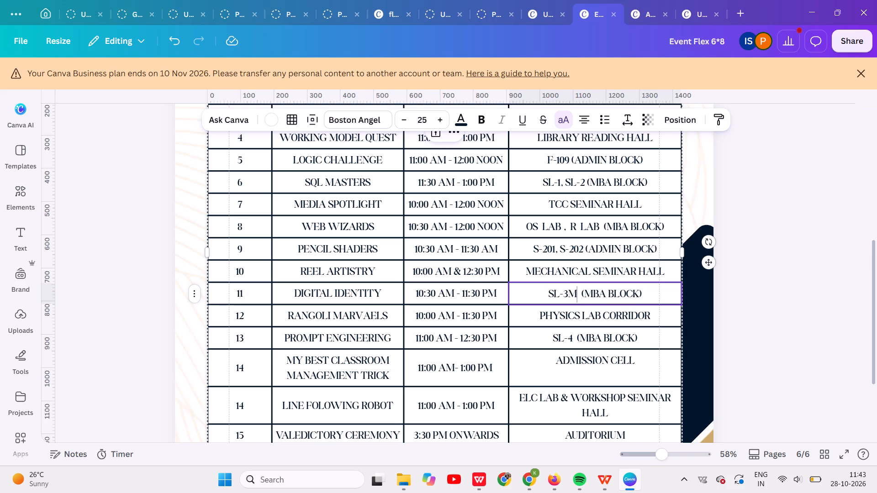
key("BackSpace")
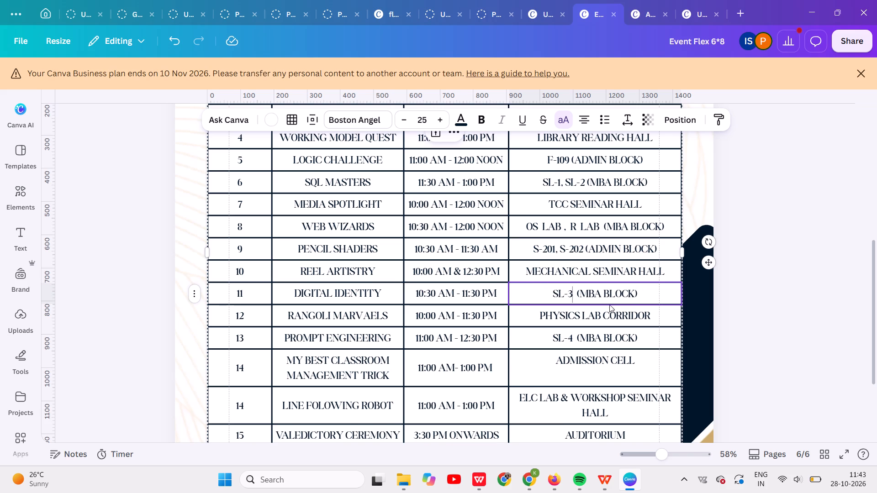
scroll(602, 350, "down", 1)
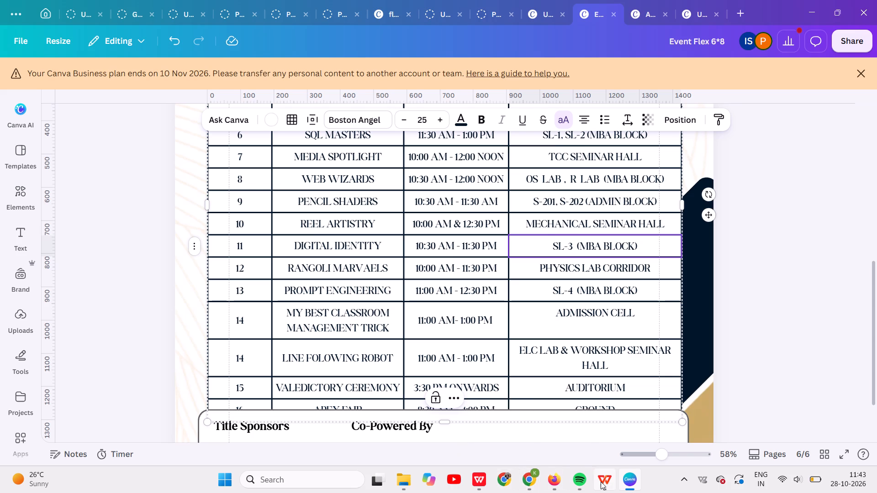
Look through the current team's recent designs on the home page, expanding the list, and check the open 21cm × 14.8cm untitled design.
left_click(43, 19)
scroll(276, 303, "down", 1)
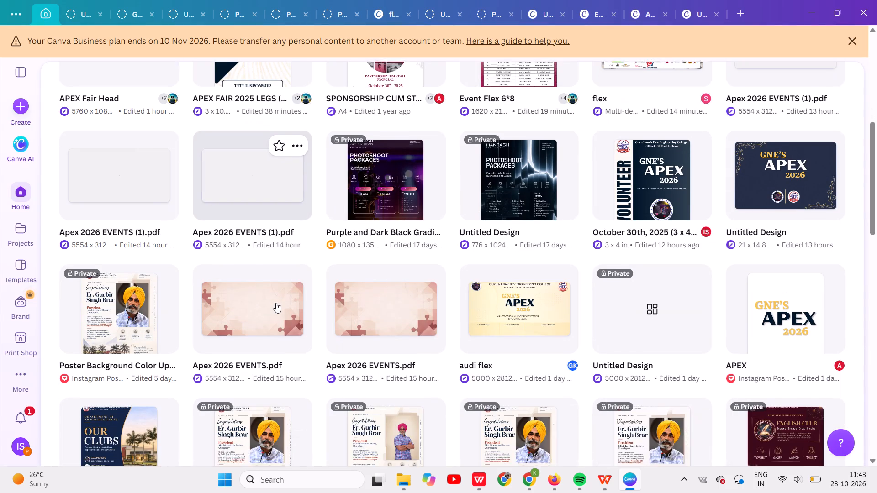
scroll(276, 303, "down", 3)
left_click(447, 367)
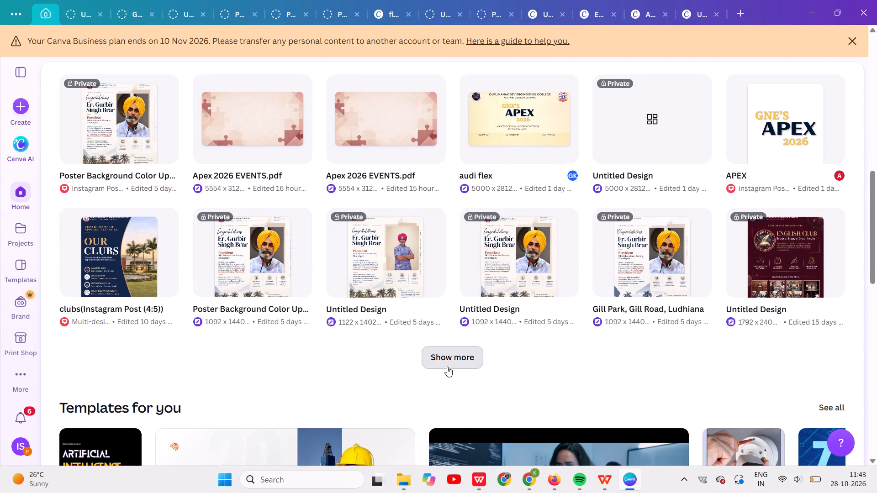
scroll(462, 350, "down", 4)
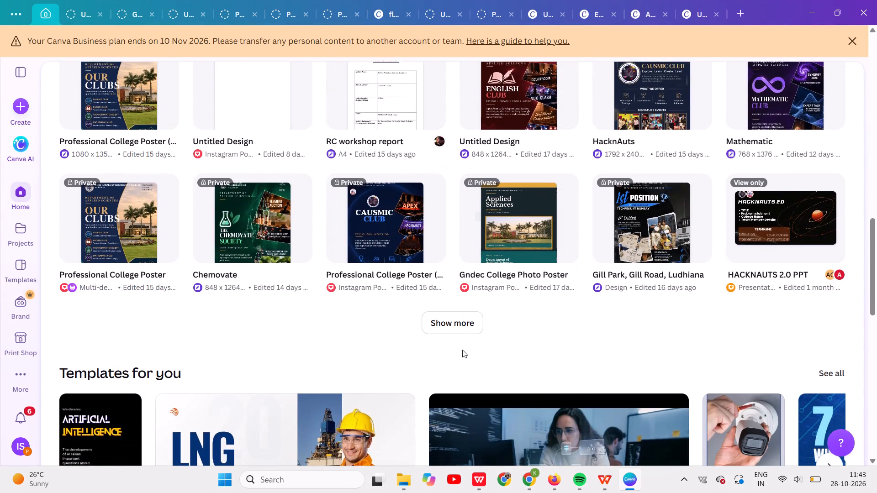
scroll(462, 350, "down", 1)
left_click(472, 324)
scroll(472, 359, "down", 1)
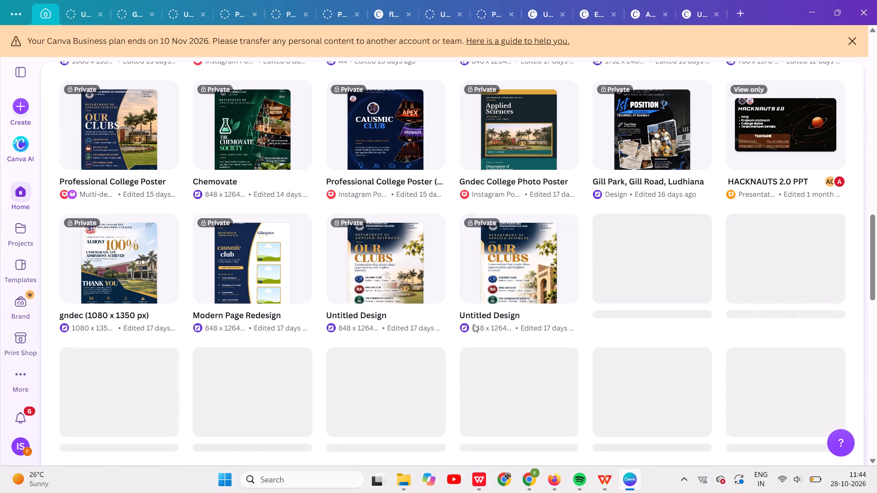
scroll(448, 352, "down", 2)
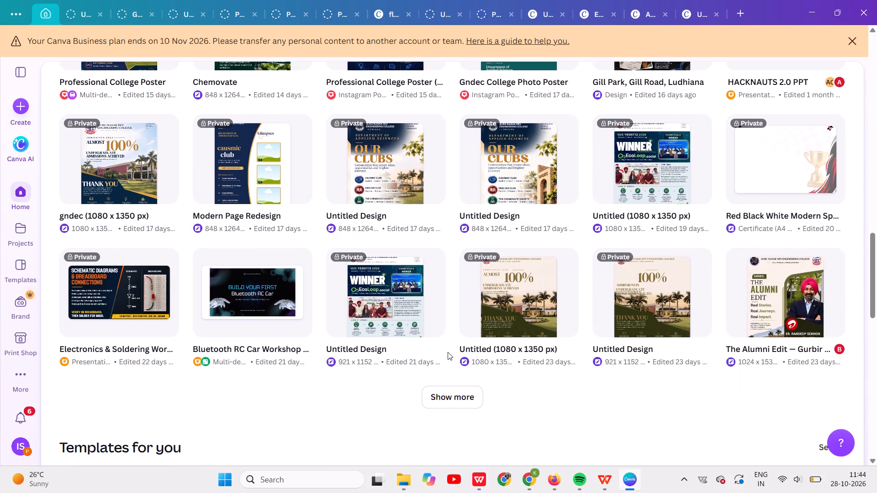
left_click(459, 401)
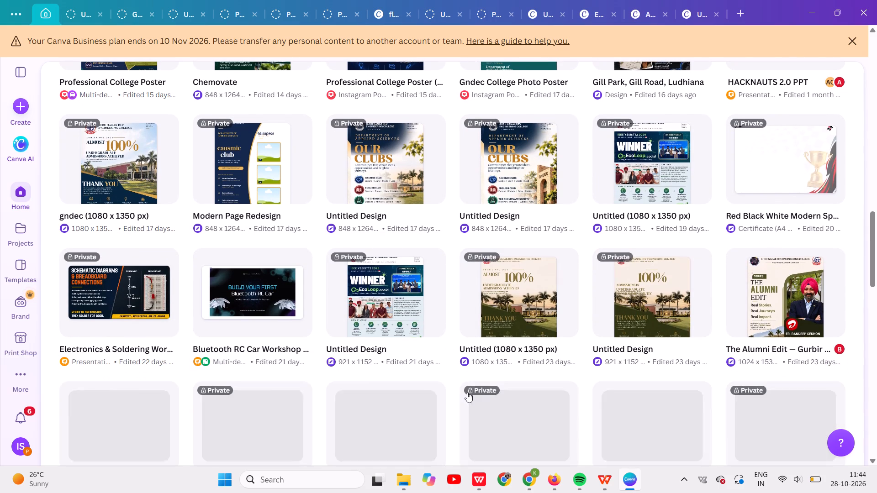
scroll(467, 392, "down", 4)
scroll(467, 392, "up", 2)
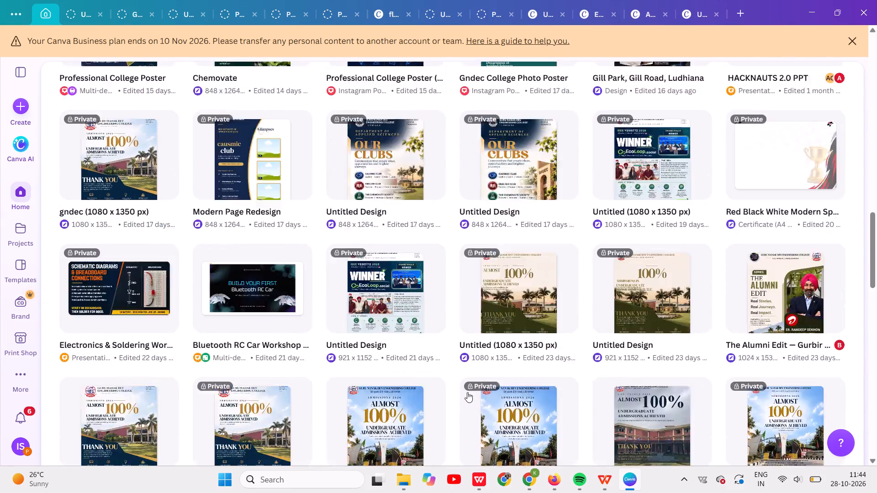
scroll(467, 392, "up", 9)
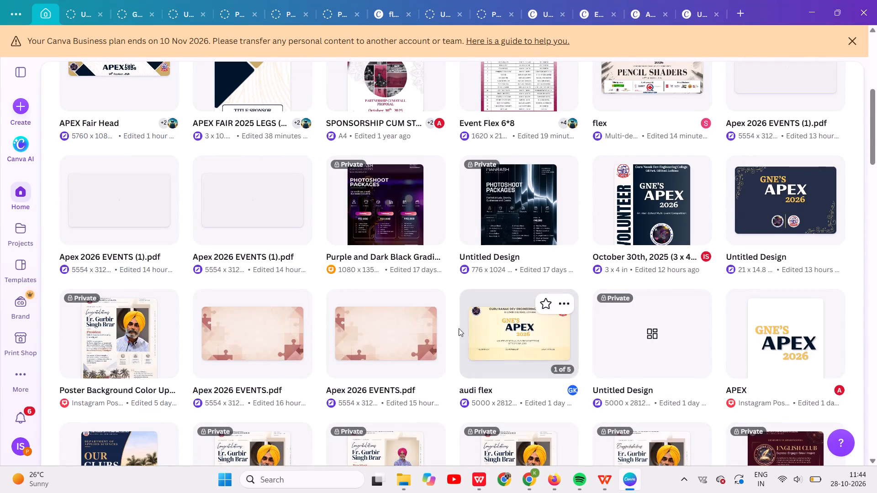
scroll(457, 324, "up", 2)
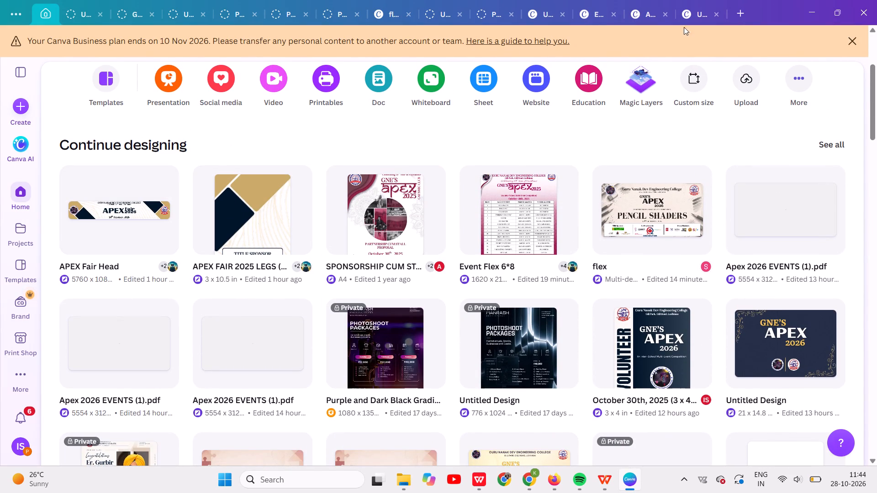
left_click(698, 19)
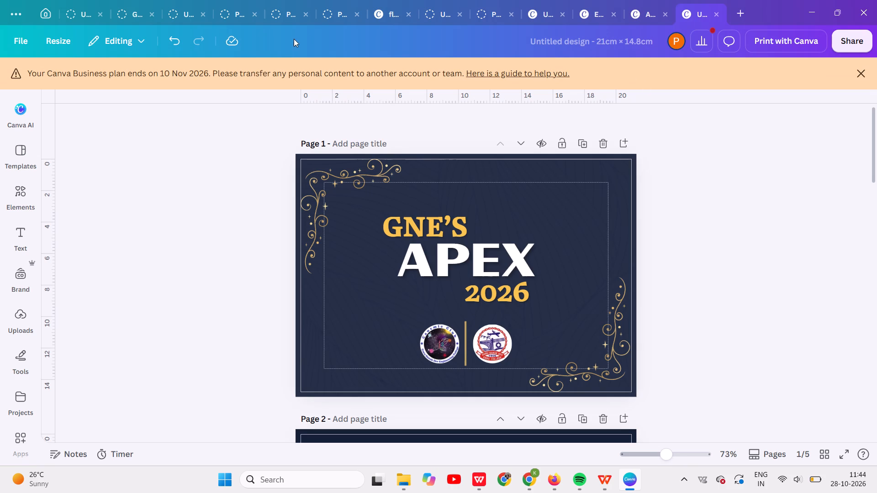
left_click(40, 10)
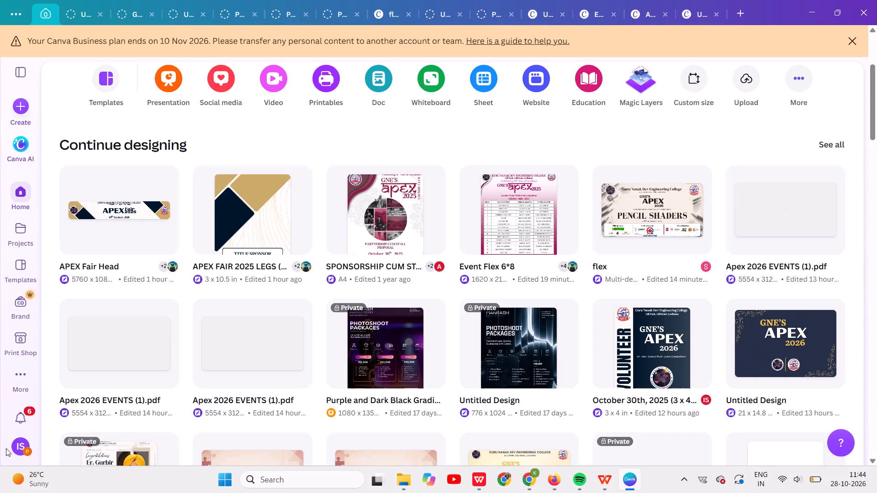
Switch the account to the other team, the education workspace.
left_click(16, 448)
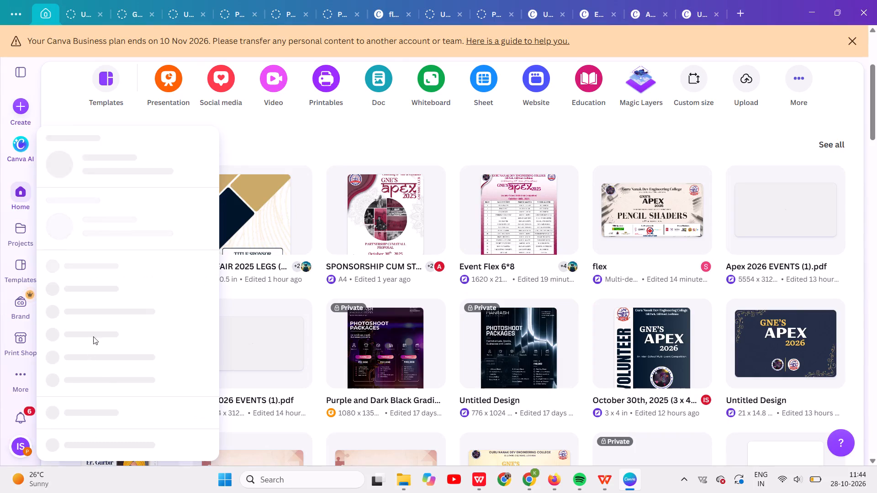
left_click(117, 212)
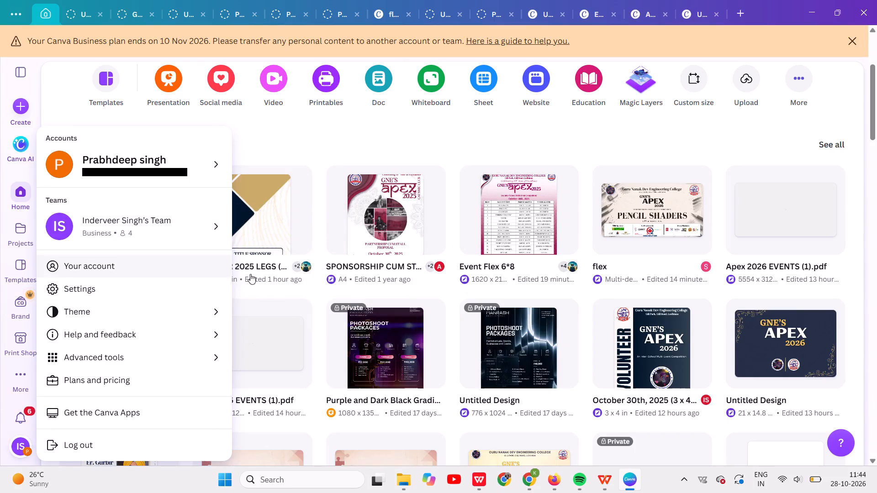
left_click(174, 243)
left_click(304, 281)
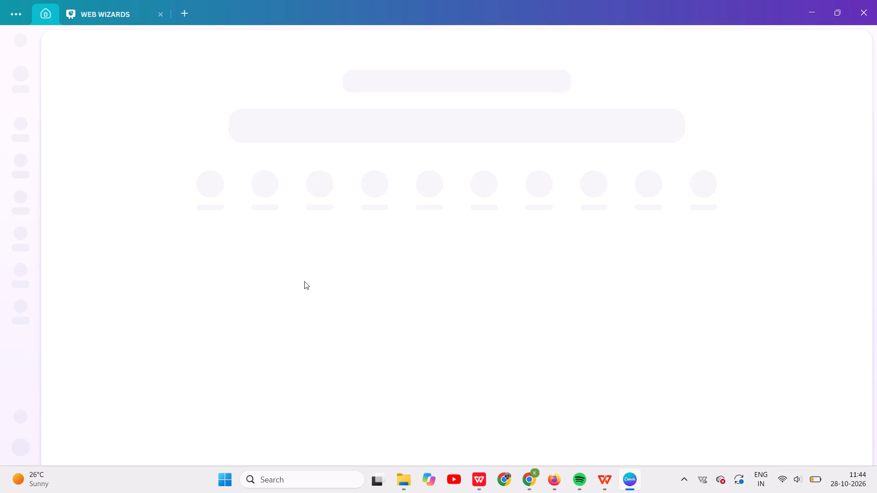
Open the recent design Untitled (1080 x 1350 px) with the APEX 2026 stall-booking poster.
scroll(360, 320, "down", 1)
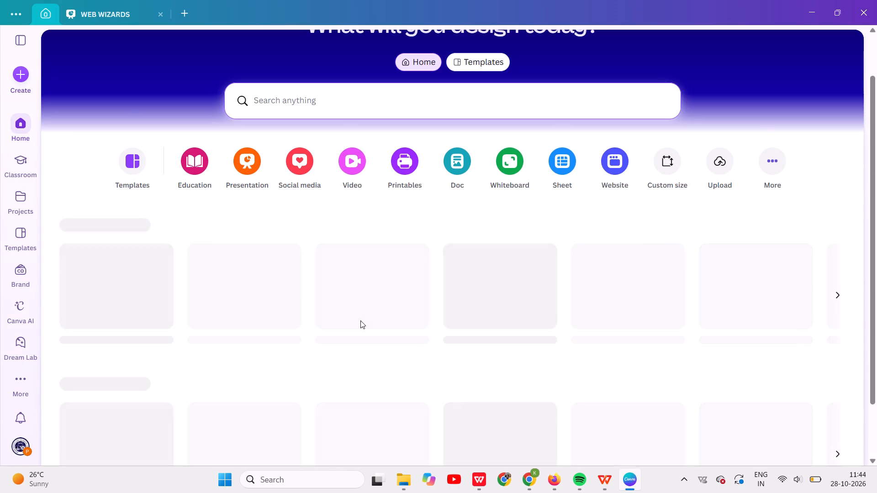
scroll(360, 320, "down", 2)
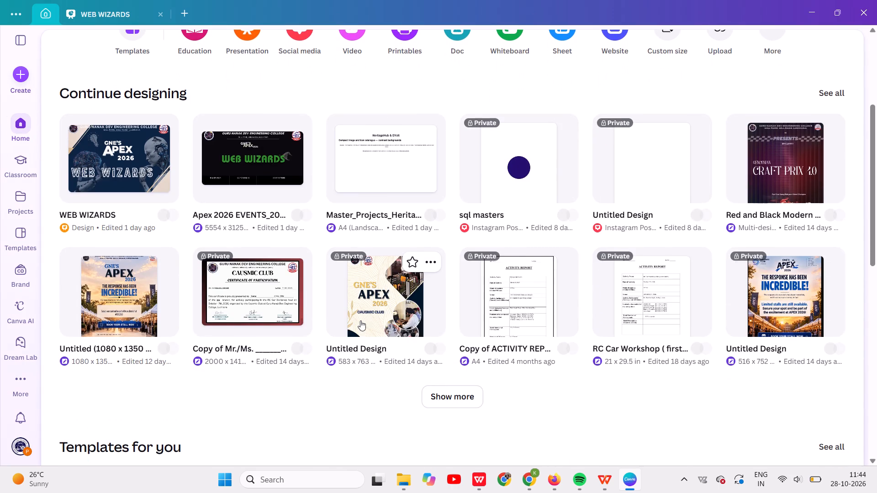
scroll(360, 320, "down", 1)
left_click(145, 271)
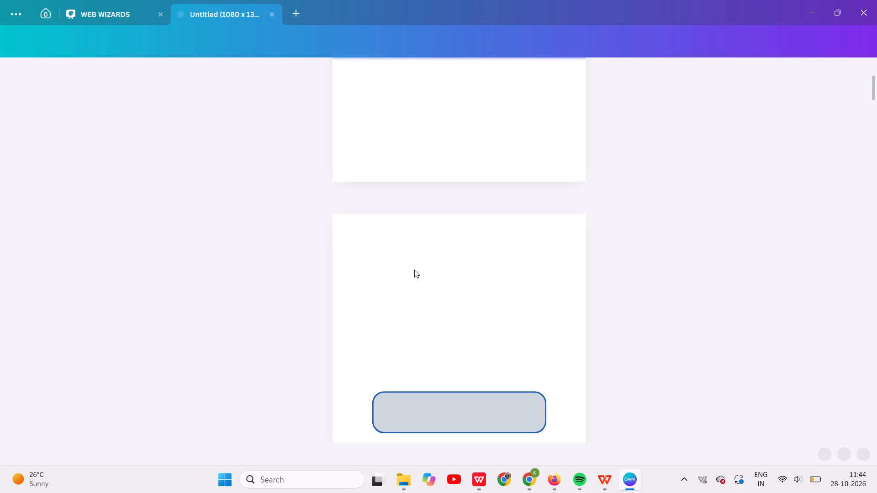
Delete all text, logos and graphics from page 2 of the stall poster, leaving only the sunset background image.
scroll(469, 168, "up", 1)
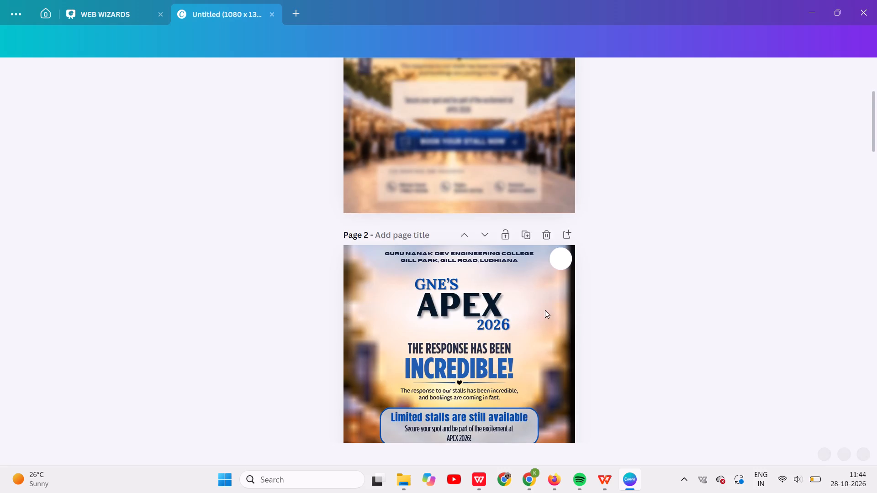
scroll(545, 310, "down", 3)
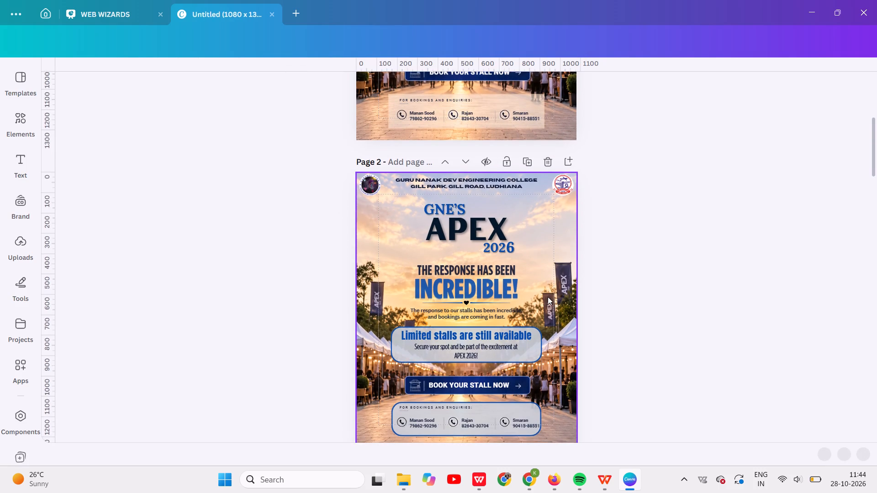
scroll(548, 297, "right", 1)
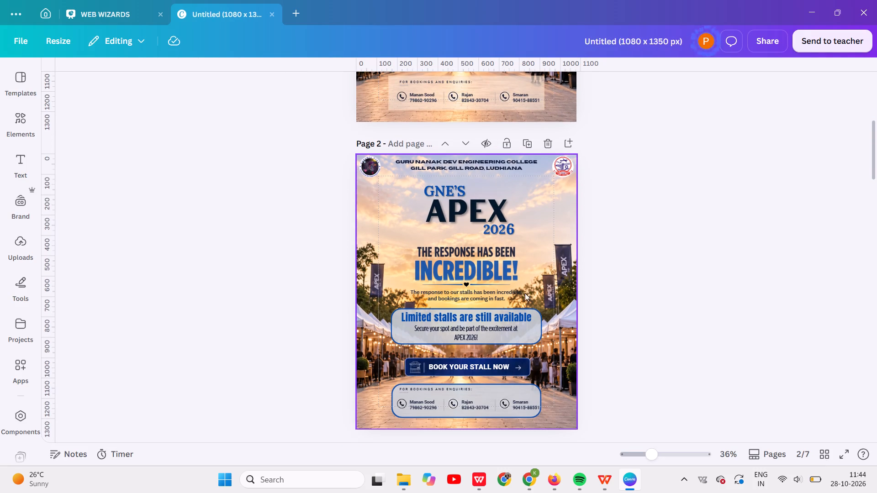
left_click_drag(303, 155, 701, 409)
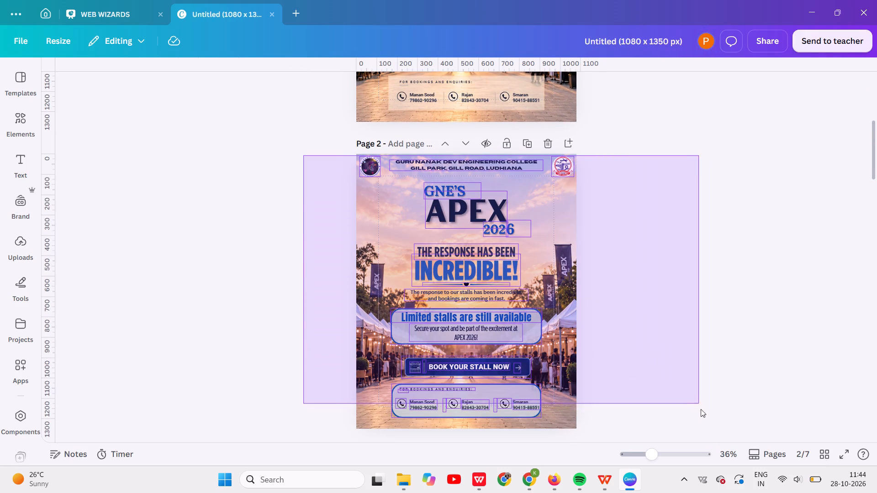
left_click_drag(701, 409, 705, 427)
key("BackSpace")
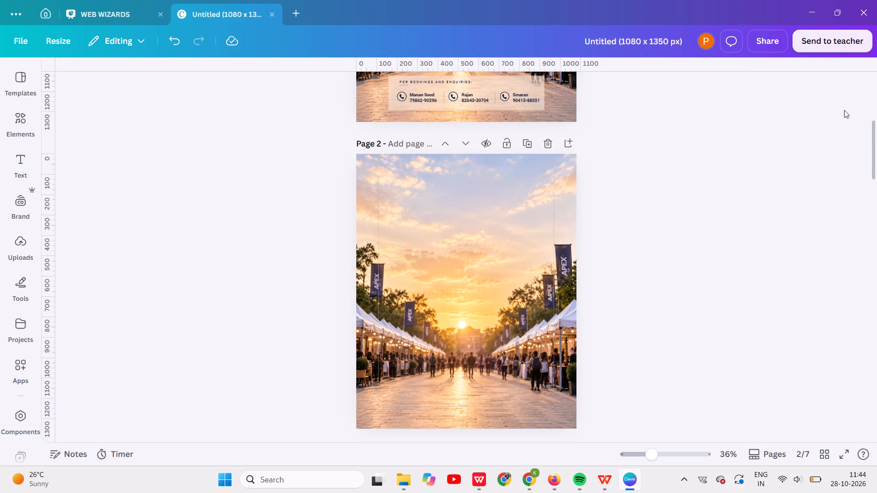
Download only page 2 as a PNG to the Downloads folder, replacing the existing file Untitled (1080 x 1350 px).png.
left_click(814, 47)
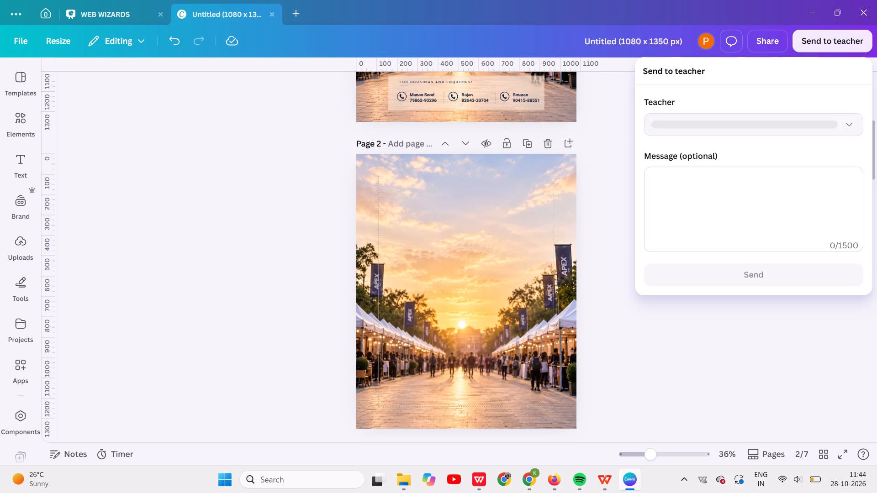
left_click(765, 50)
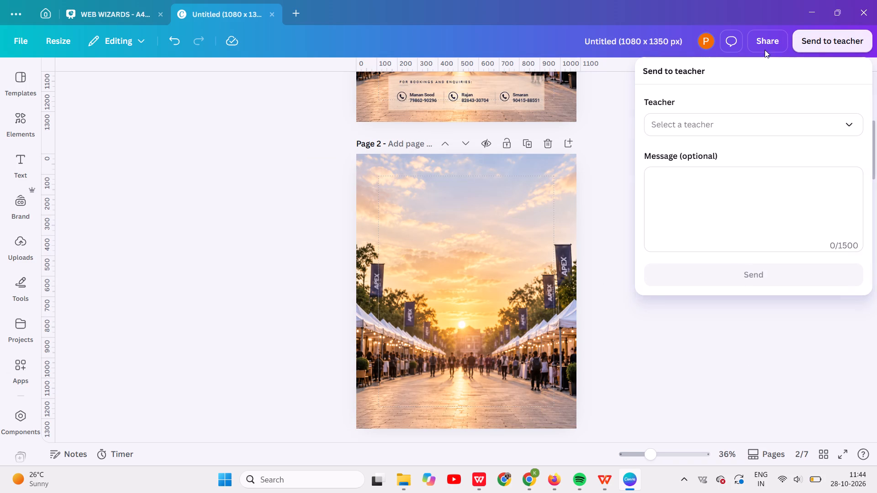
left_click(765, 50)
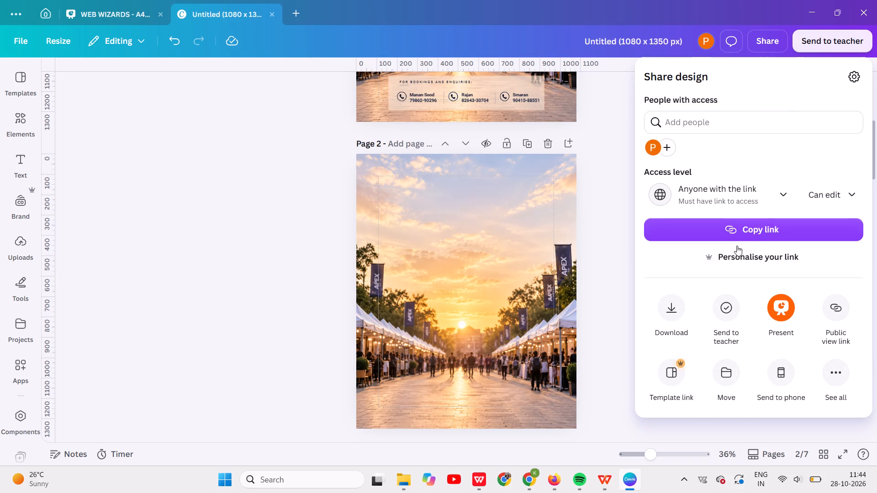
left_click(666, 310)
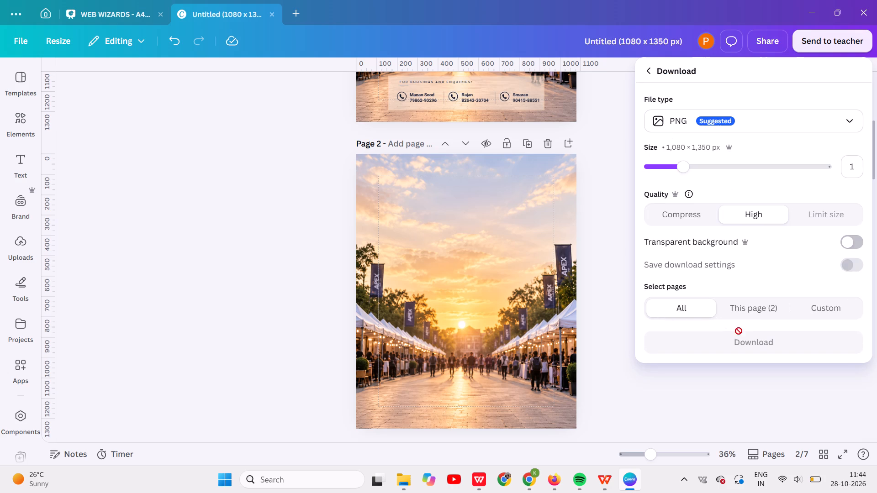
left_click(745, 318)
left_click(745, 316)
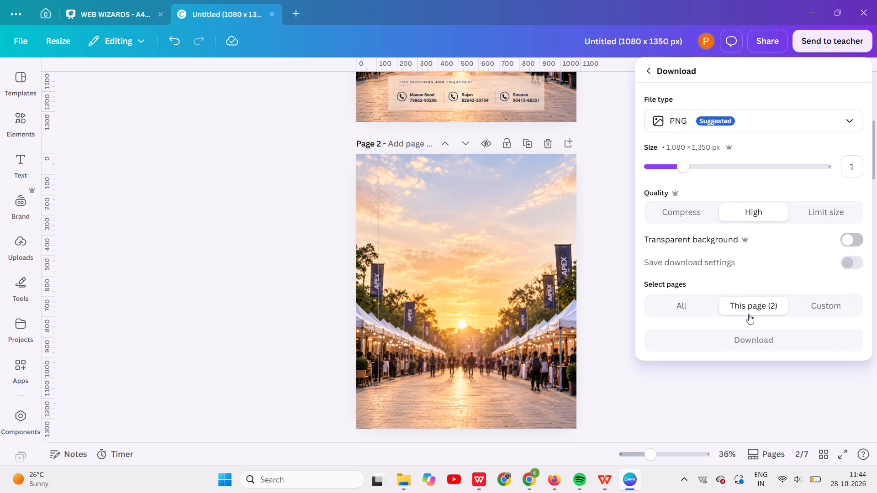
left_click(752, 345)
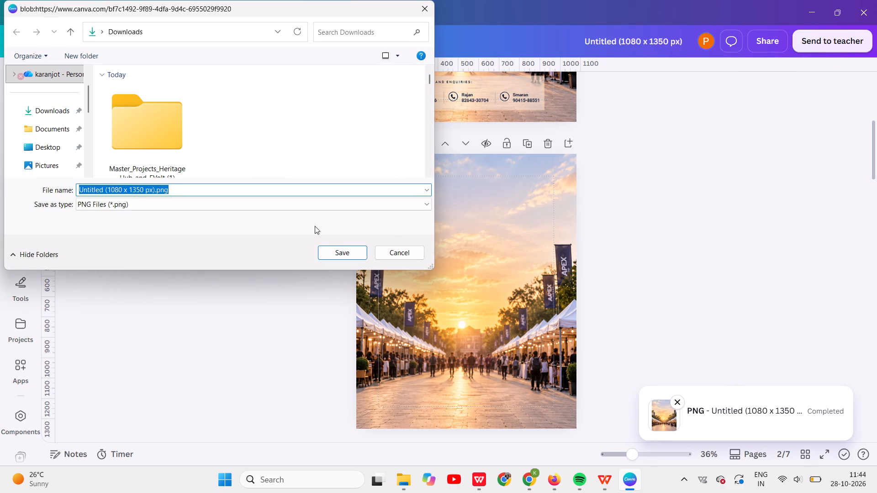
left_click(336, 249)
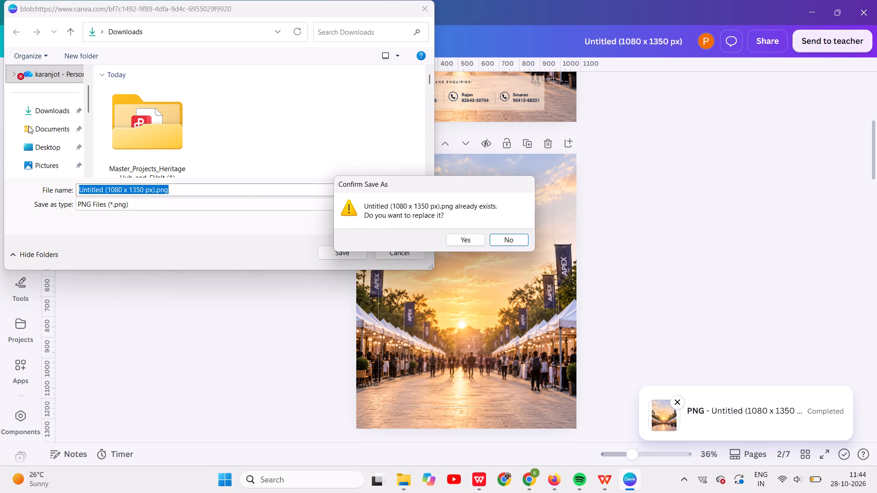
left_click(34, 114)
left_click_drag(34, 114, 438, 207)
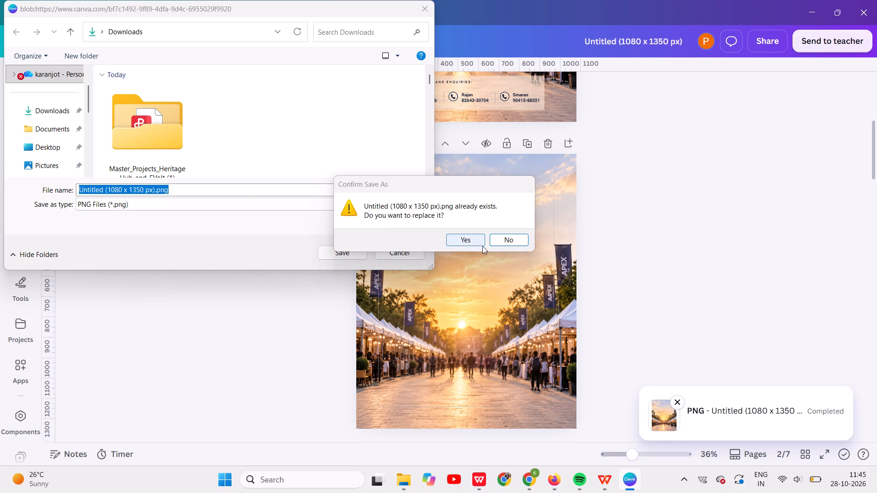
left_click(493, 241)
left_click(45, 115)
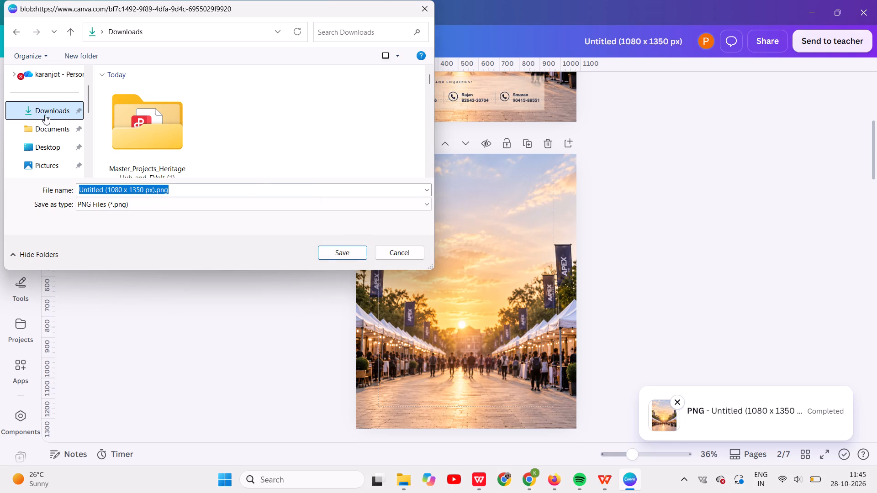
left_click(326, 252)
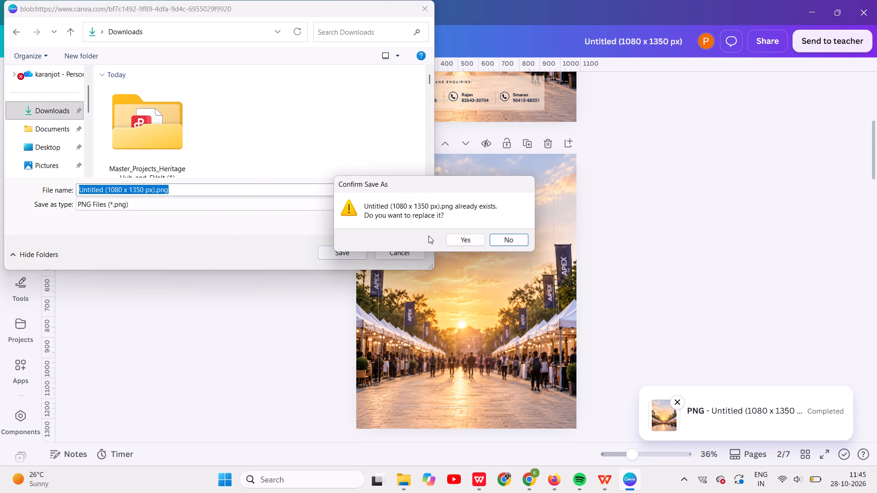
left_click(467, 241)
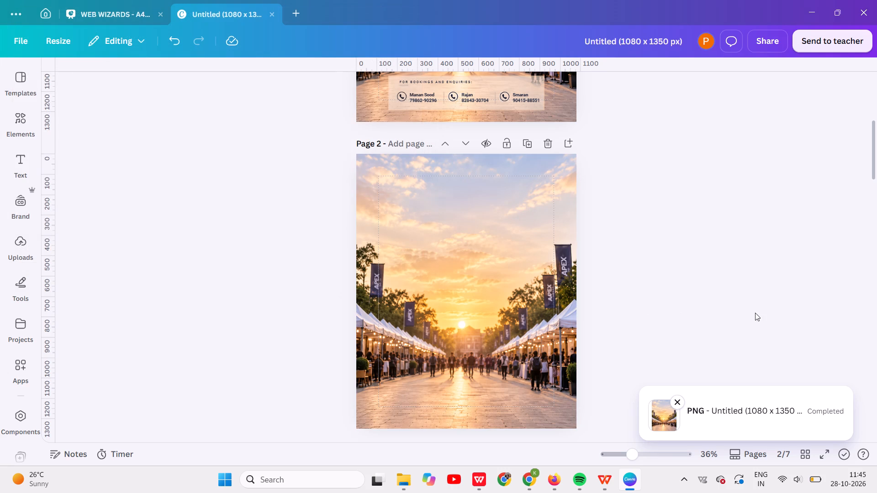
Undo the deletion of the text, logos and graphics on page 2 of the stall poster.
key("ctrl+z")
left_click(634, 341)
left_click(559, 331)
key("ctrl+z")
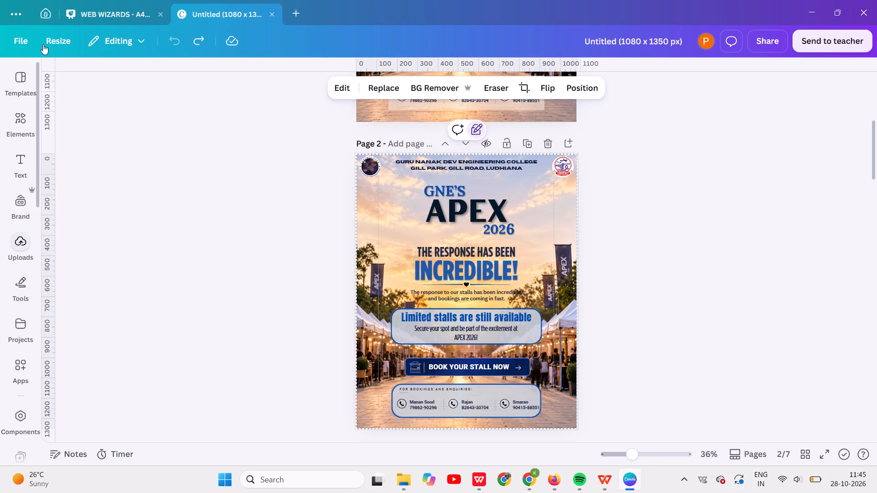
Return to the home page from the stall poster.
left_click(46, 10)
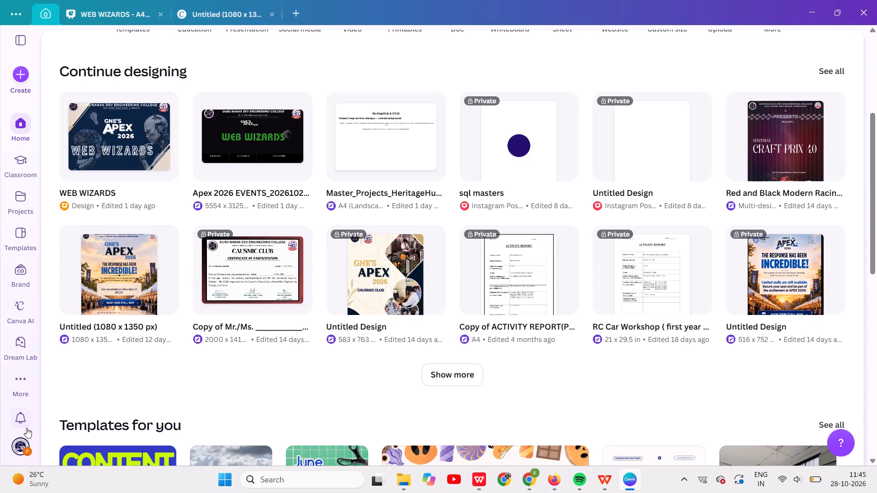
Switch the active team from Creative Team 2025 ISTE to the four-member Business team.
left_click(21, 441)
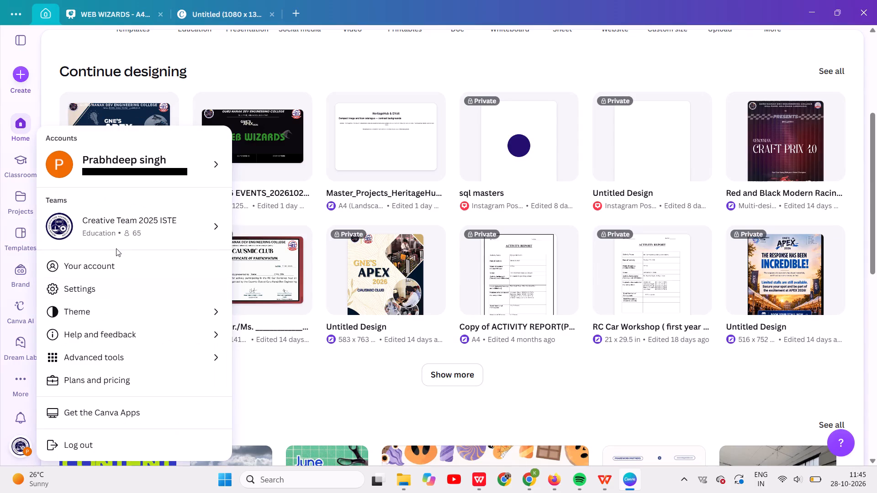
left_click(119, 233)
left_click(275, 269)
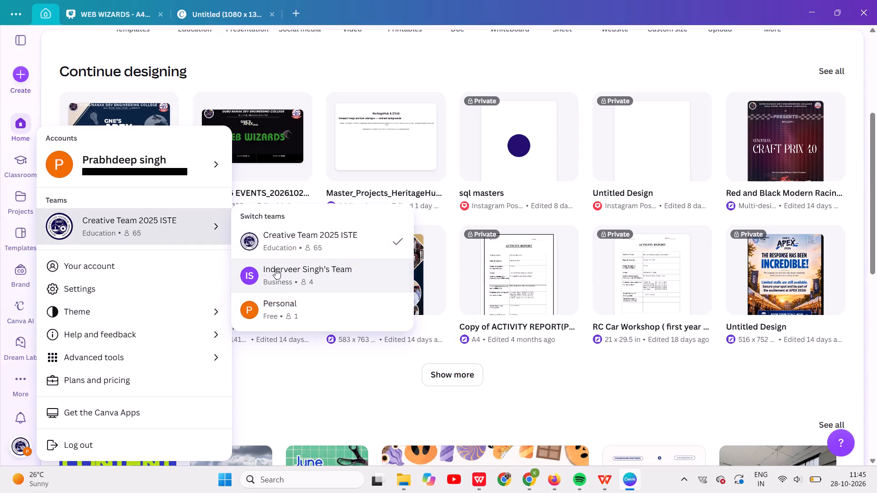
left_click(378, 285)
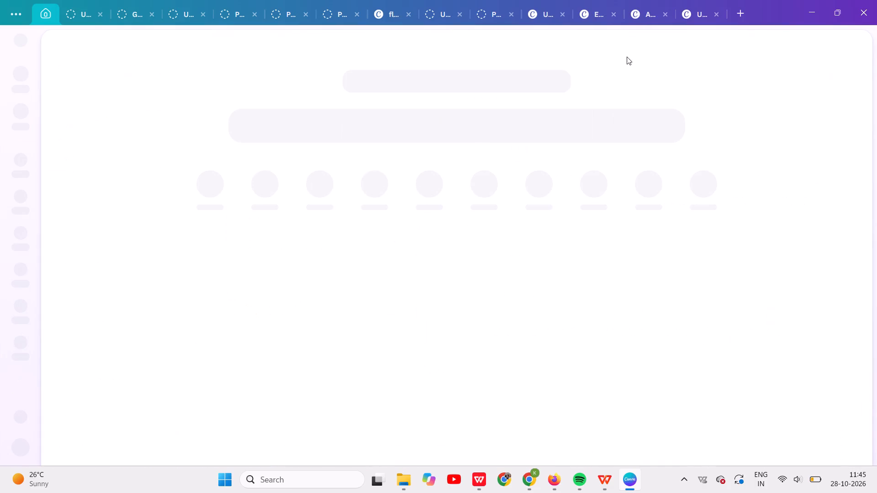
Open the last of the Business team's already open designs, the untitled one.
left_click(688, 3)
left_click(688, 5)
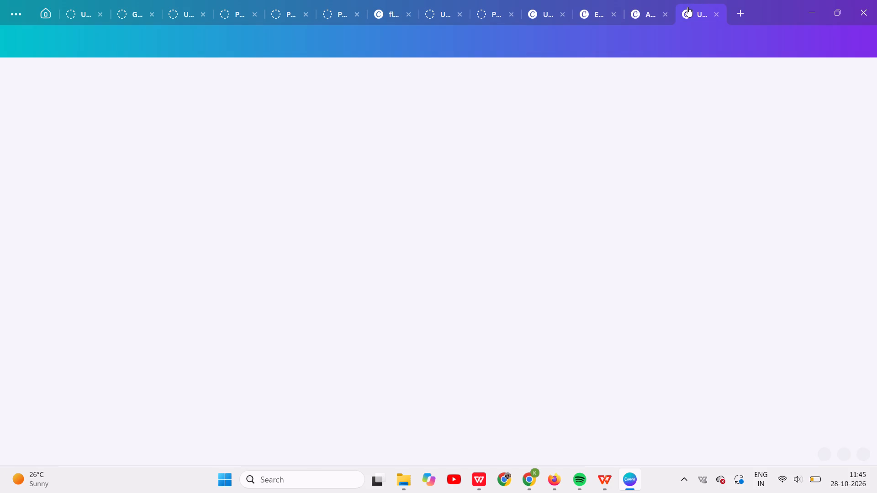
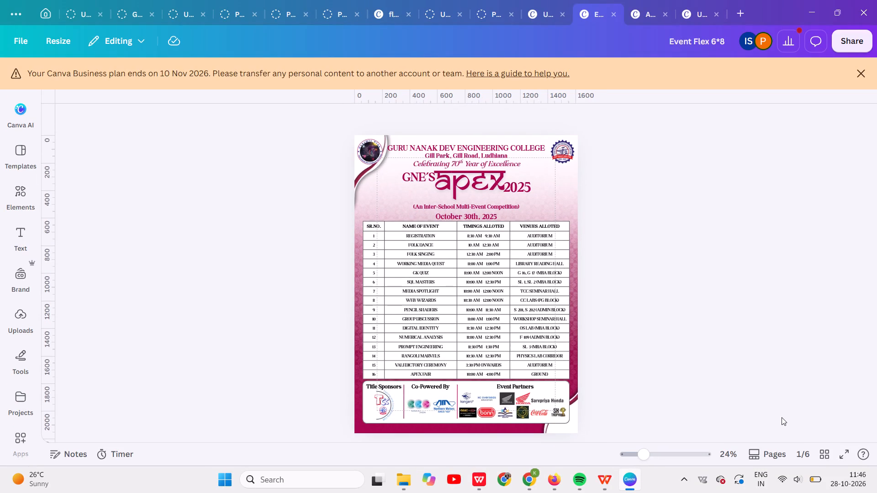
Open page 6 of the Event Flex 6*8 design, the white event schedule with navy and gold corners, from the page overview.
left_click(824, 454)
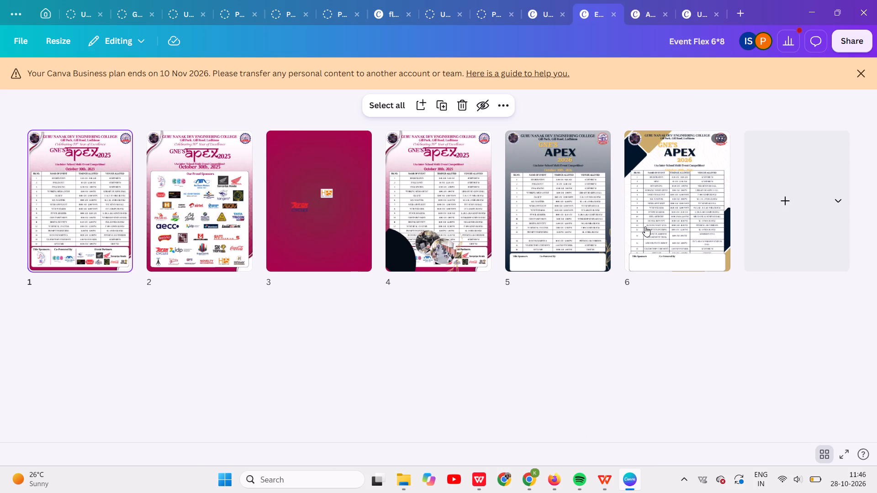
left_click(645, 226)
left_click(645, 226)
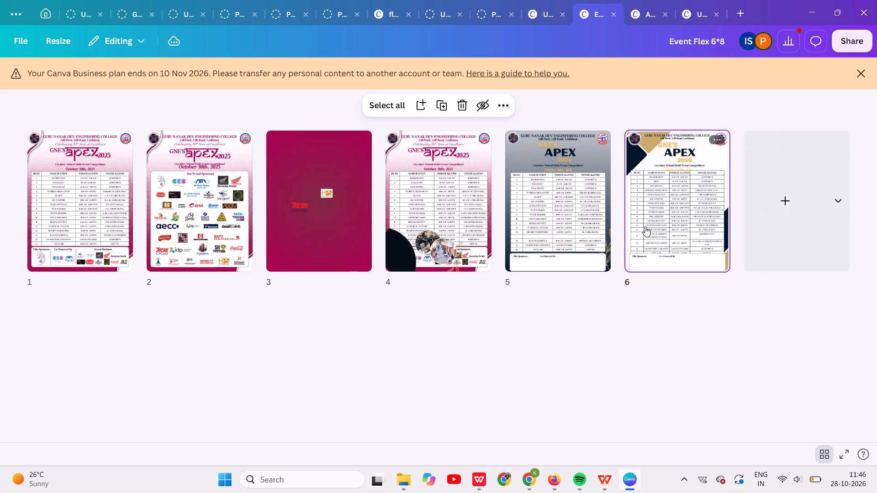
On page 6, set the font size of the ELC LAB & WORKSHOP SEMINAR HALL venue text to 22.
left_click(830, 453)
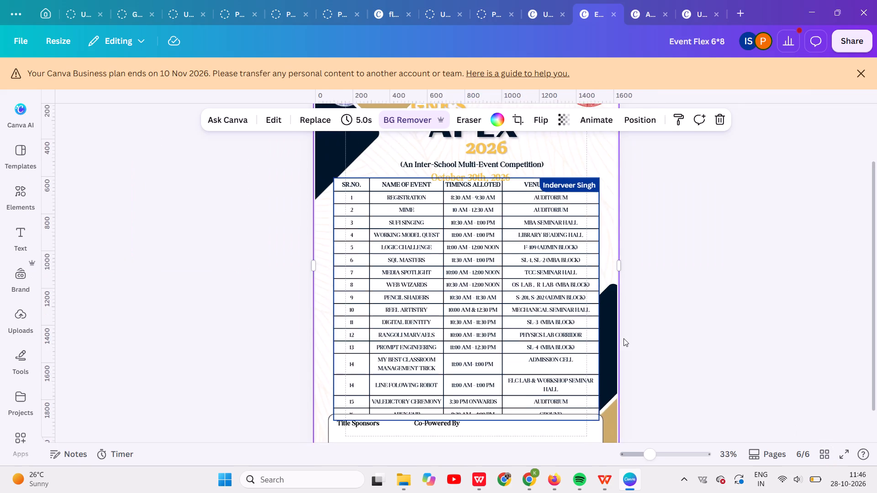
scroll(623, 338, "down", 1)
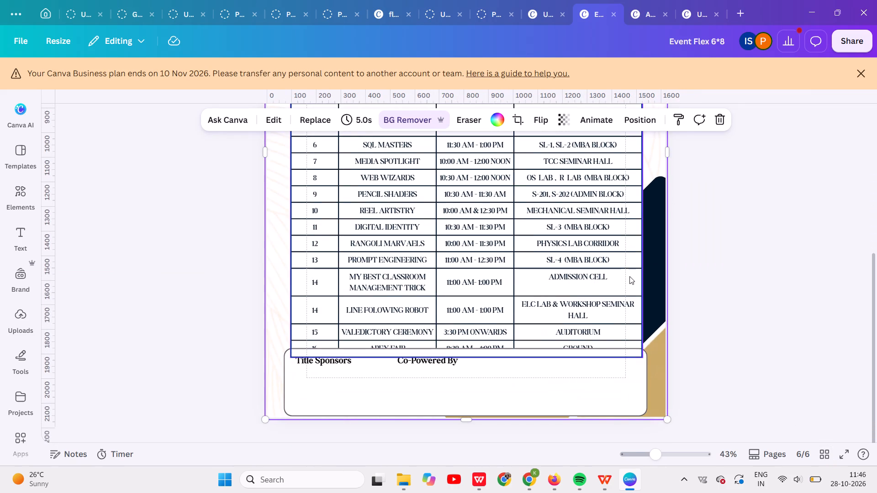
left_click(574, 307)
double_click(563, 328)
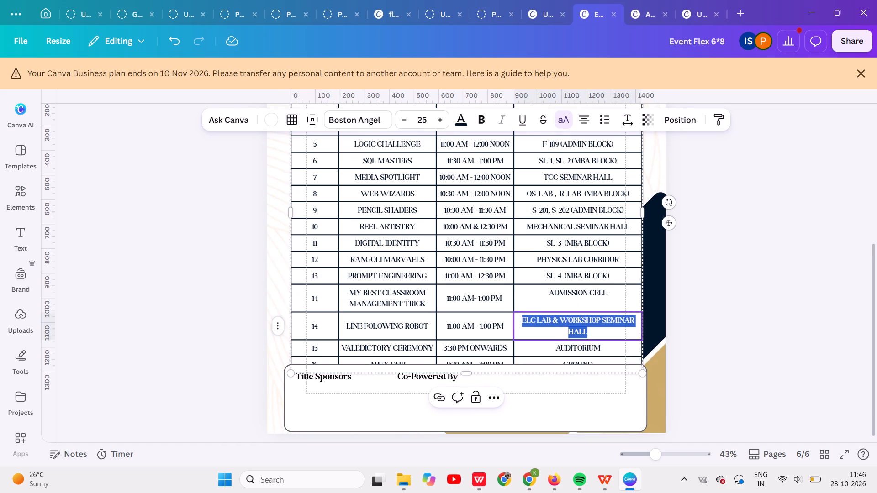
triple_click(405, 121)
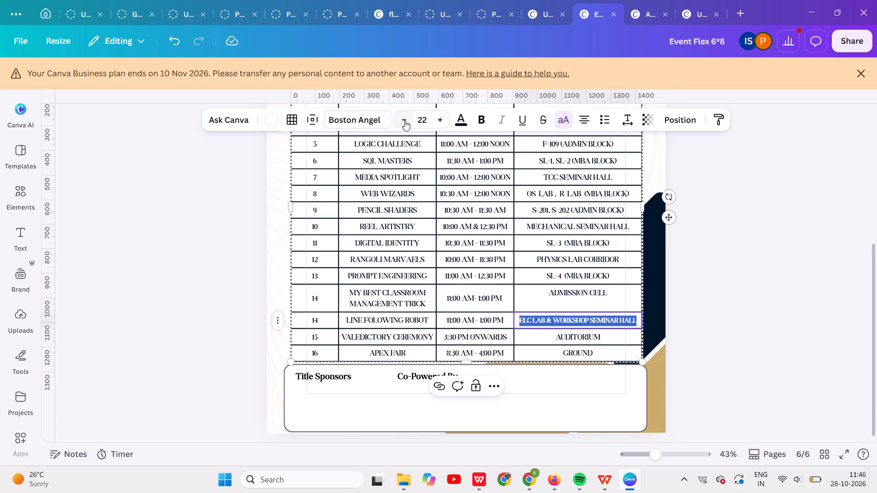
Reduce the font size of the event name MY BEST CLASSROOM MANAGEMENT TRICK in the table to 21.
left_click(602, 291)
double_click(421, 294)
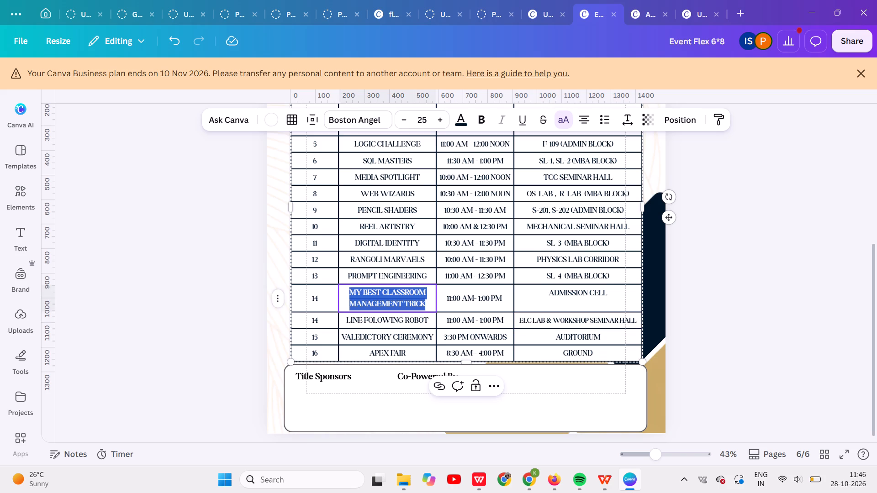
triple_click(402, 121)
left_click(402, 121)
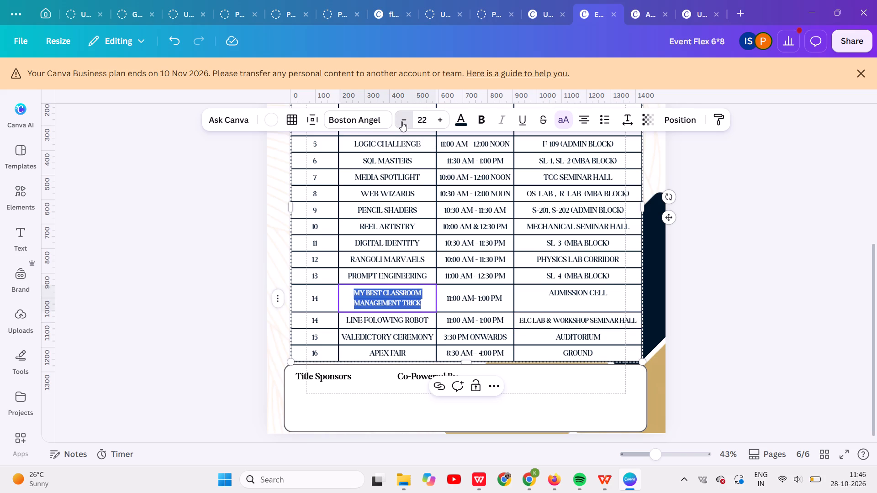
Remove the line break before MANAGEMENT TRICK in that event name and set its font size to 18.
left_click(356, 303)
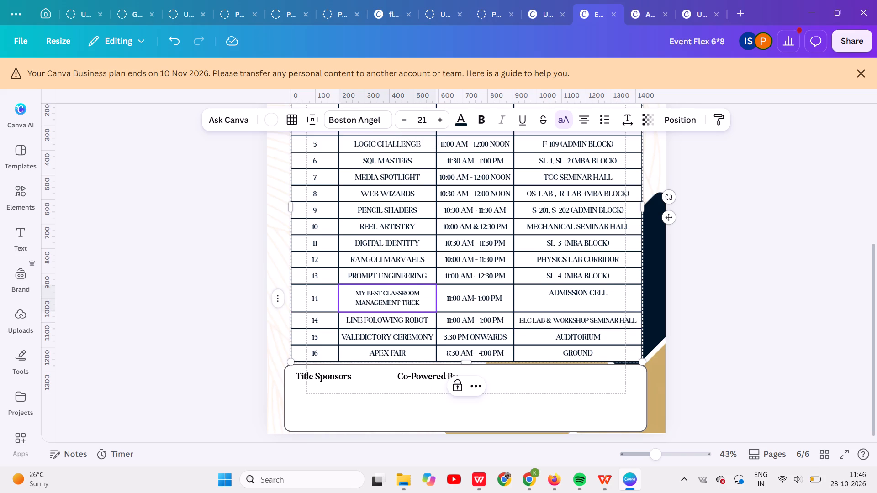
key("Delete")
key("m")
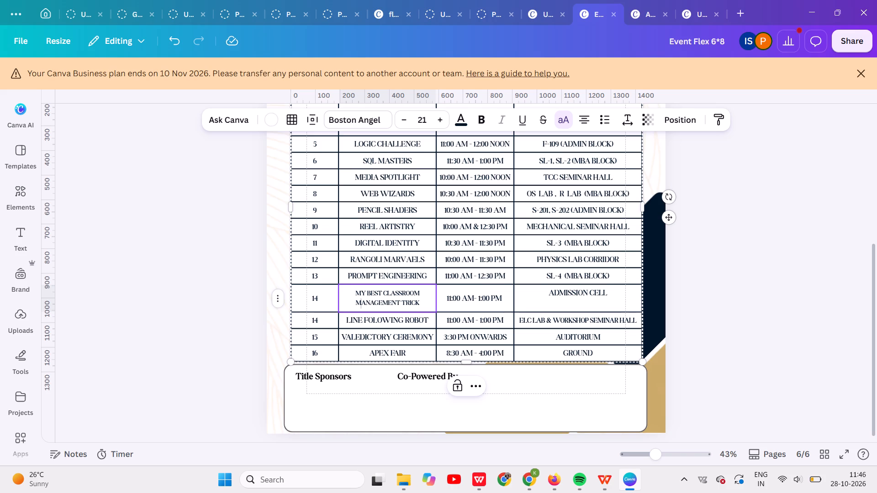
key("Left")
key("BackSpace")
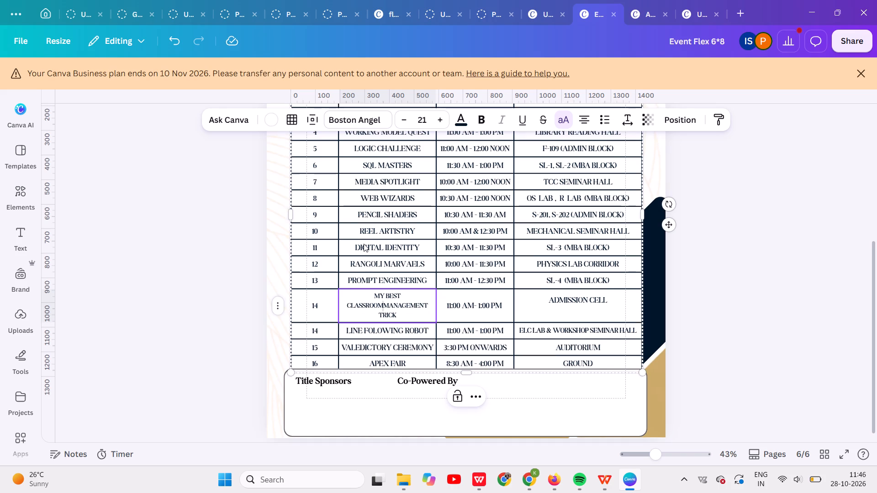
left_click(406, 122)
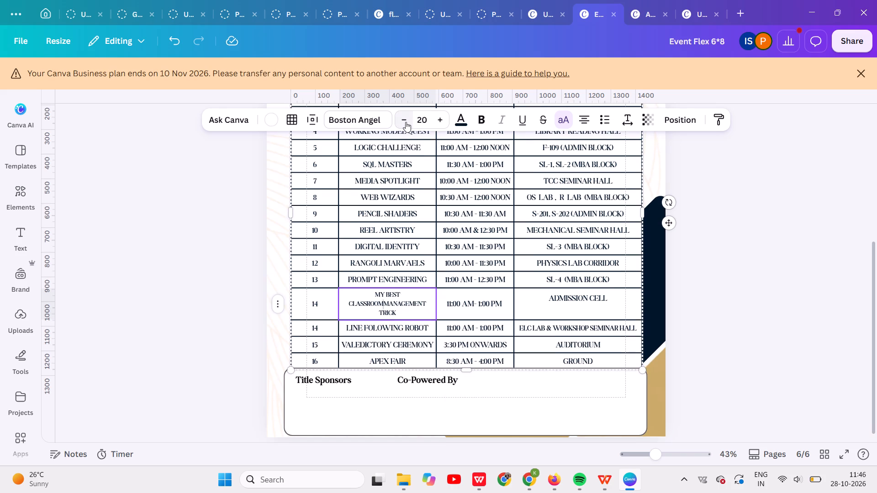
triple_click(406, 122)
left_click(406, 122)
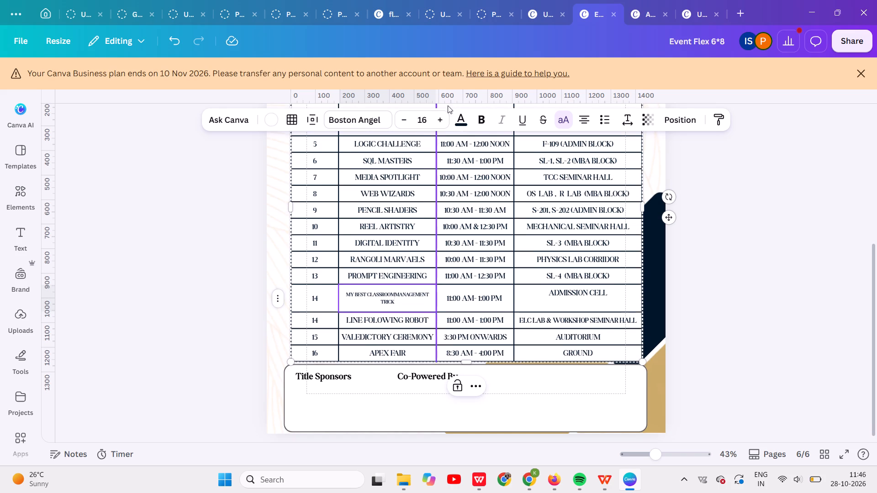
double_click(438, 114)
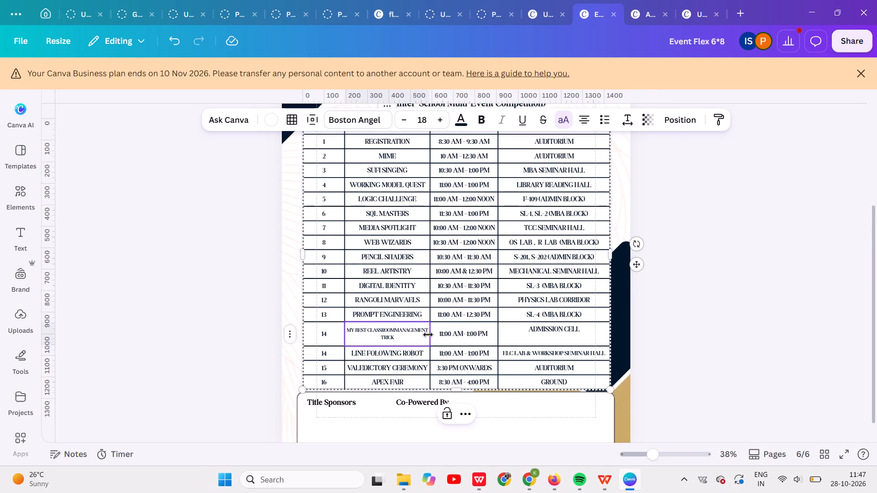
Widen the NAME OF EVENT column slightly, then shift the TIMINGS ALLOTED column's far border outward to regain its width.
left_click(428, 335)
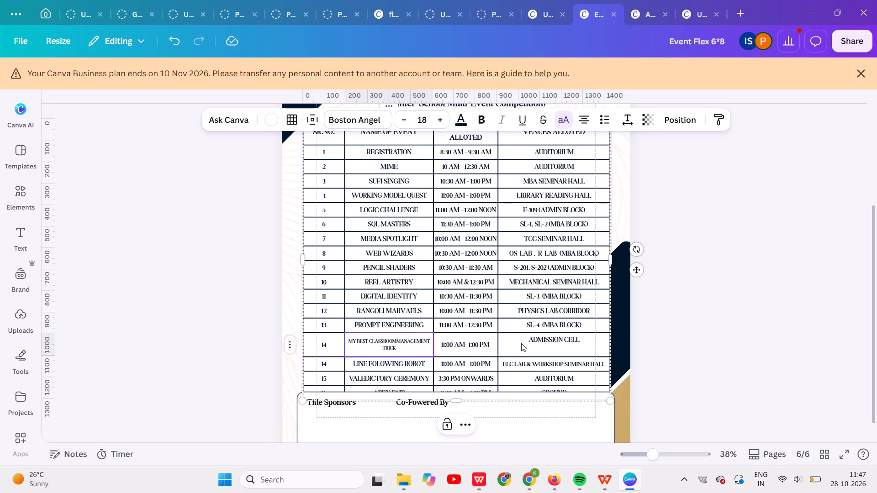
left_click(496, 343)
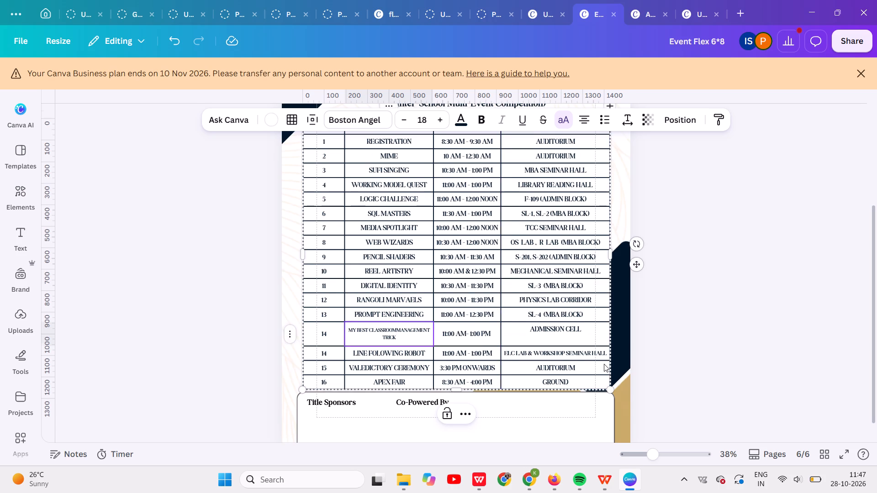
Insert a space and a line break after CLASSROOM so that MANAGEMENT TRICK sits on its own line.
scroll(604, 364, "right", 1)
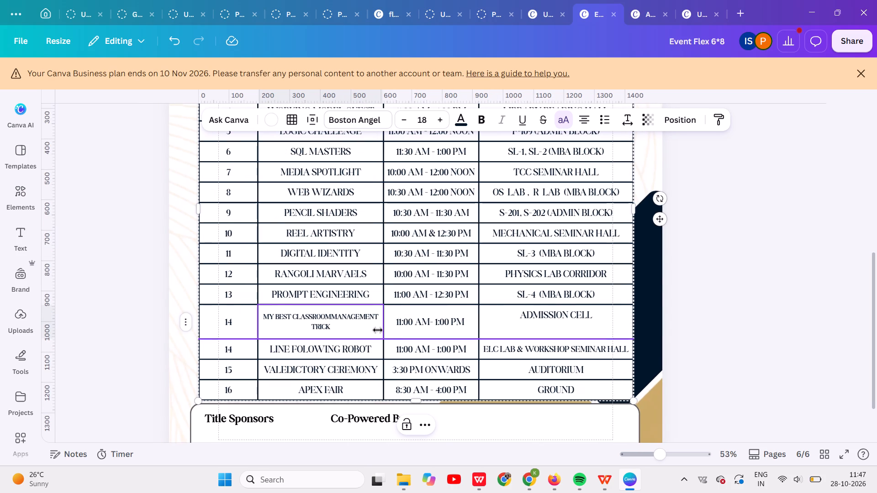
key("space")
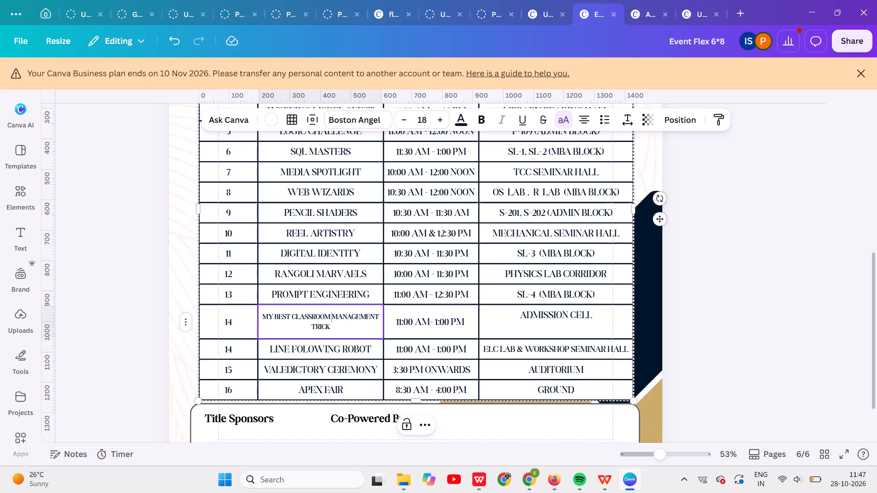
key("Return")
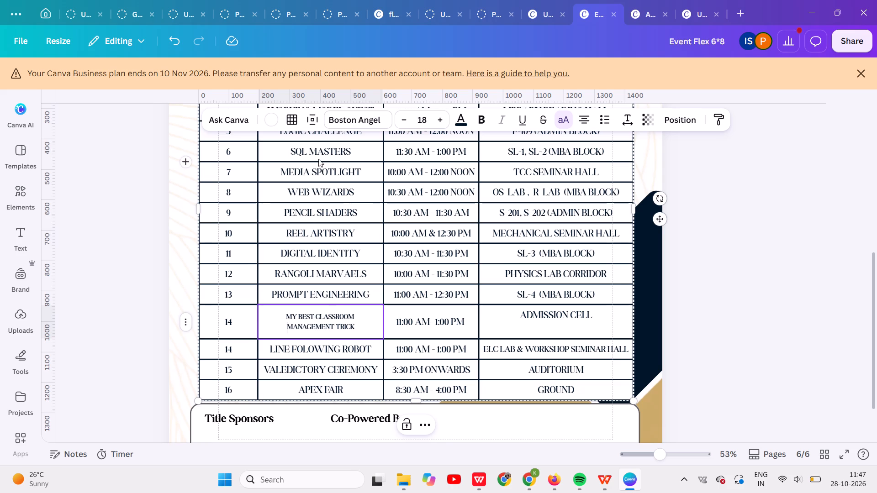
left_click(355, 287)
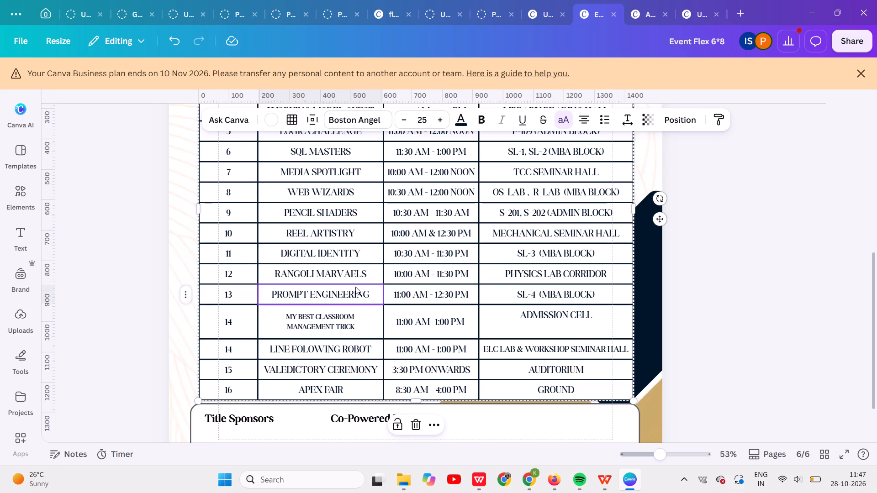
Set the font size of MY BEST CLASSROOM MANAGEMENT TRICK to 25.
left_click(359, 326)
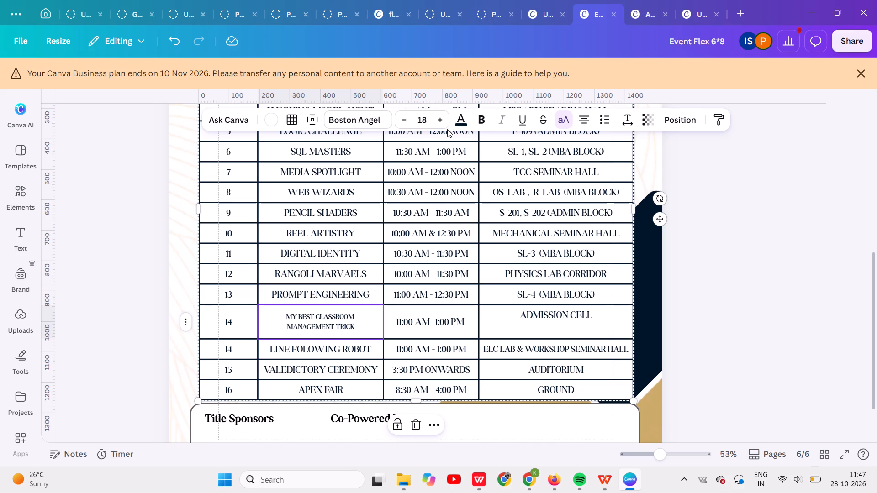
double_click(441, 121)
left_click(441, 121)
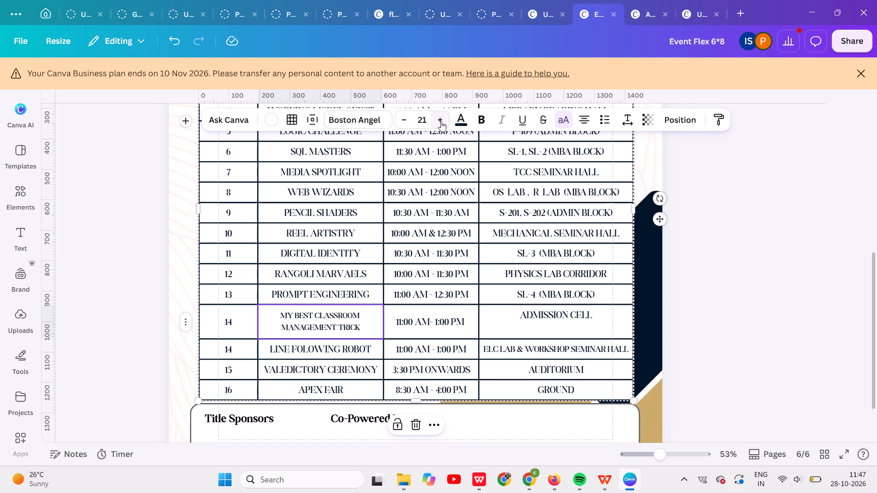
left_click(441, 121)
left_click(441, 121)
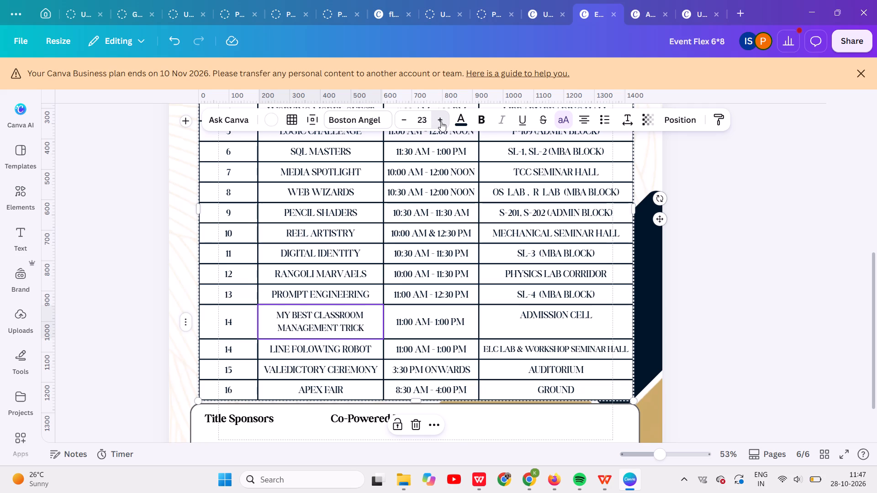
left_click(436, 124)
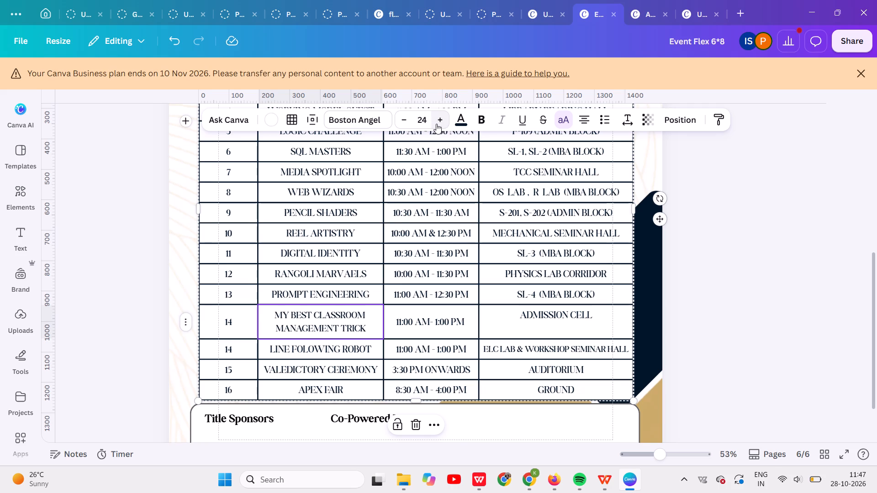
left_click(443, 126)
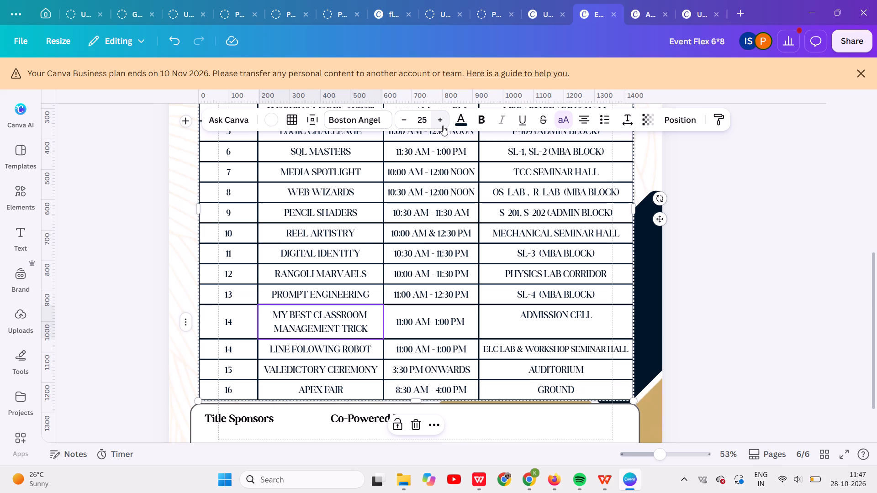
left_click(340, 288)
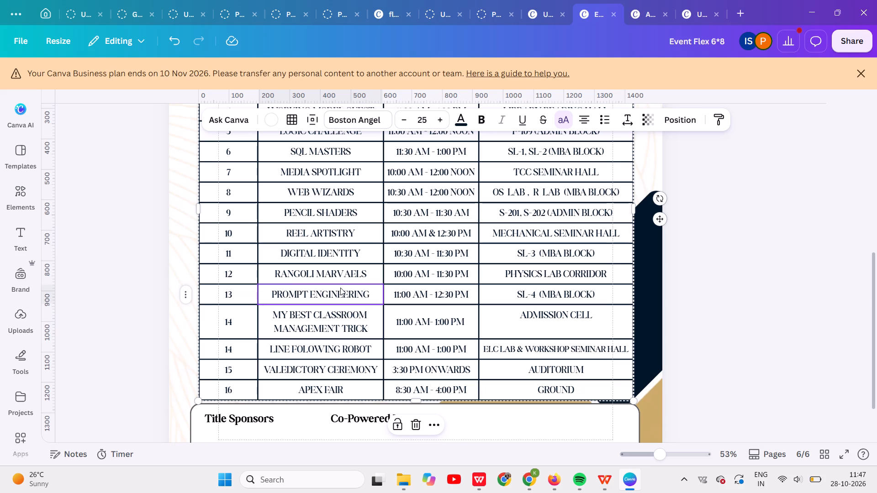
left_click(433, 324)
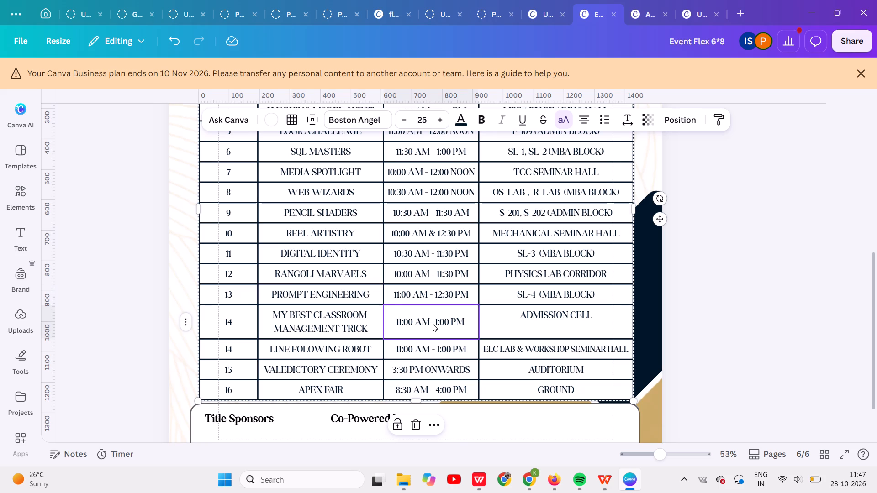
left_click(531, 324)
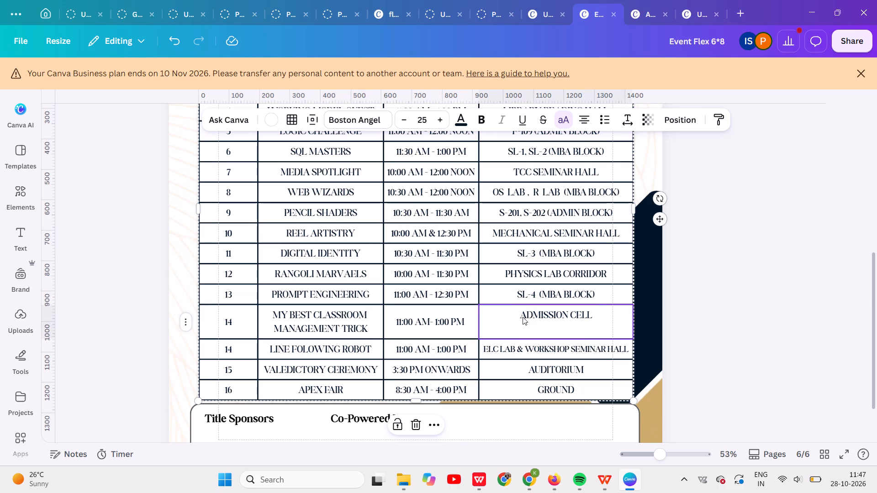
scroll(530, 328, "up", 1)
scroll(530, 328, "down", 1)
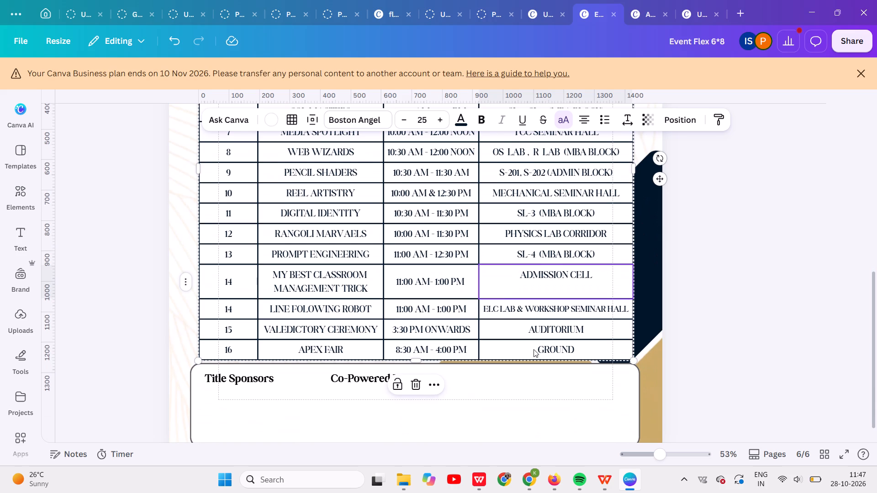
Shrink the Title Sponsors and Co-Powered By box below the table and adjust its sides to match the table's width.
scroll(524, 349, "down", 1)
left_click(778, 318)
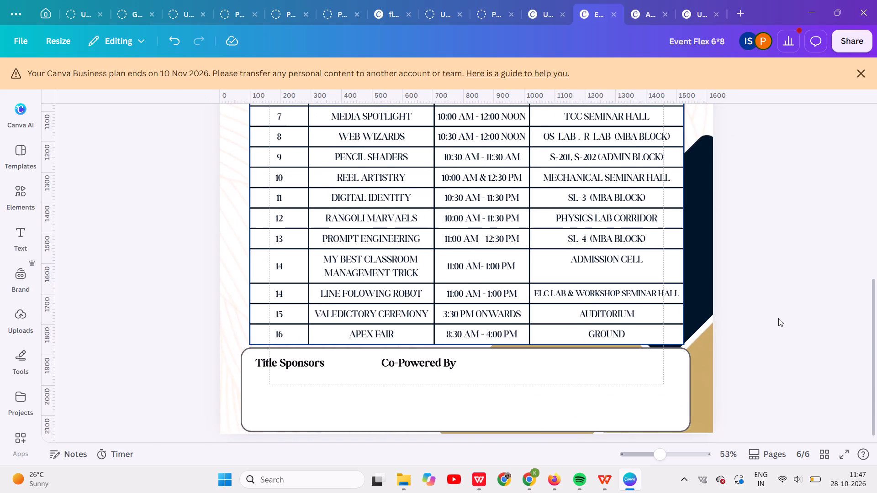
left_click(648, 376)
left_click_drag(688, 347, 672, 362)
left_click_drag(626, 378, 627, 378)
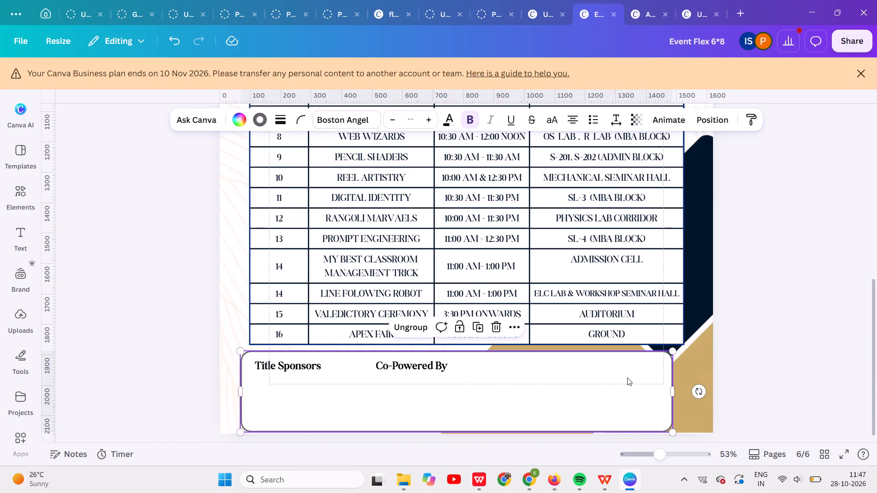
left_click_drag(627, 378, 634, 376)
left_click_drag(678, 346, 672, 353)
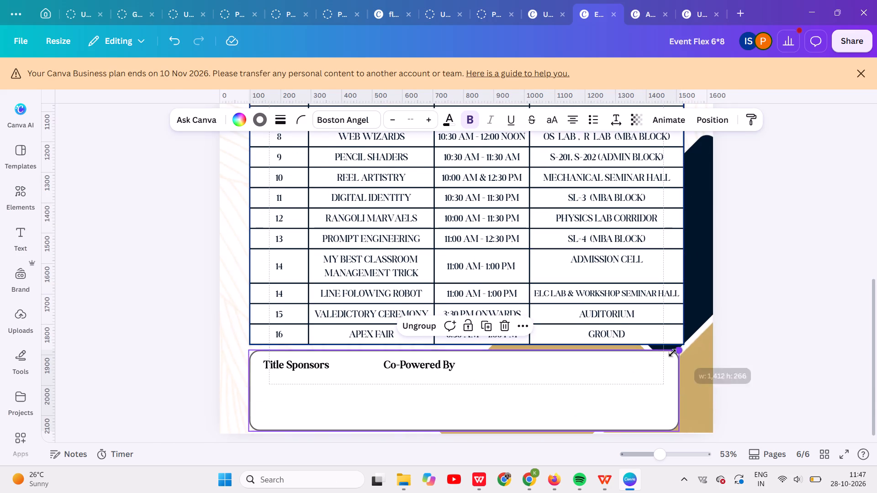
left_click_drag(672, 353, 666, 359)
left_click(601, 385)
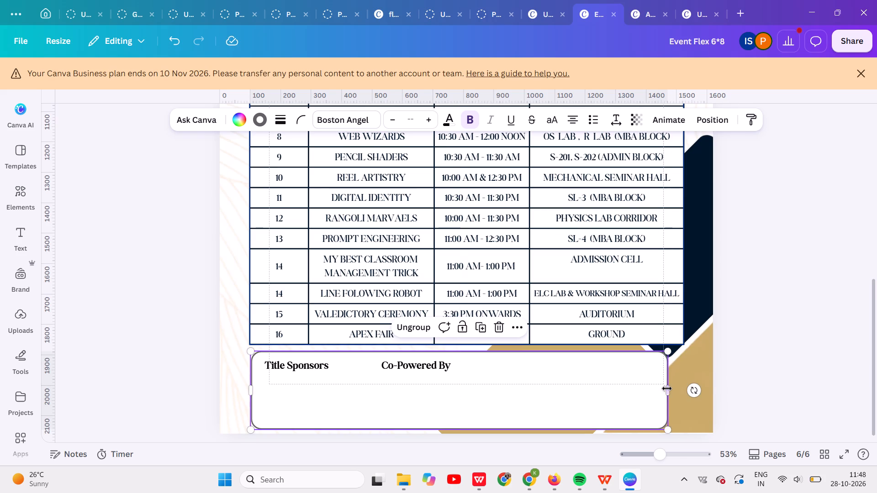
left_click_drag(667, 388, 682, 388)
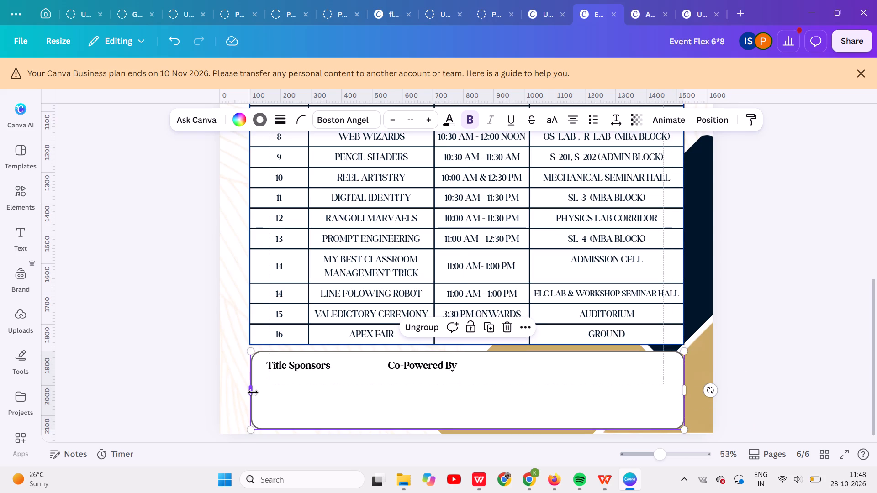
left_click(253, 392)
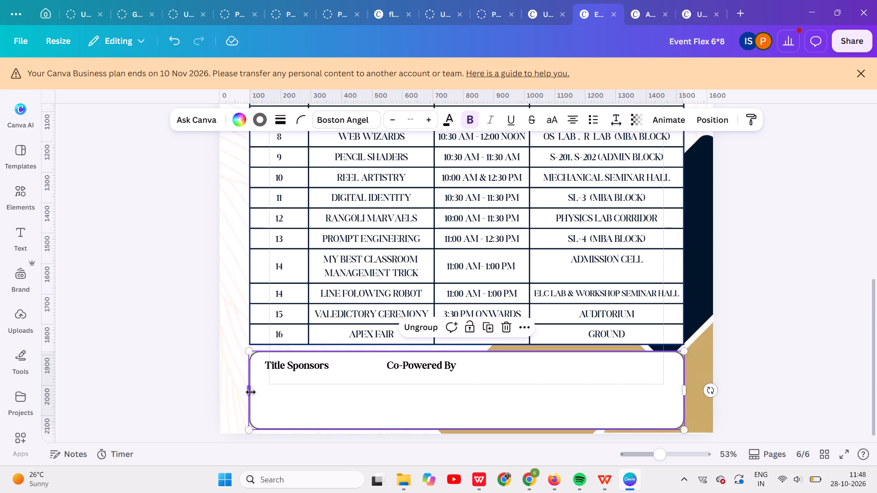
Renumber the last three table rows: LINE FOLOWING ROBOT as 15, VALEDICTORY CEREMONY as 16 and APEX FAIR as 17.
left_click(790, 348)
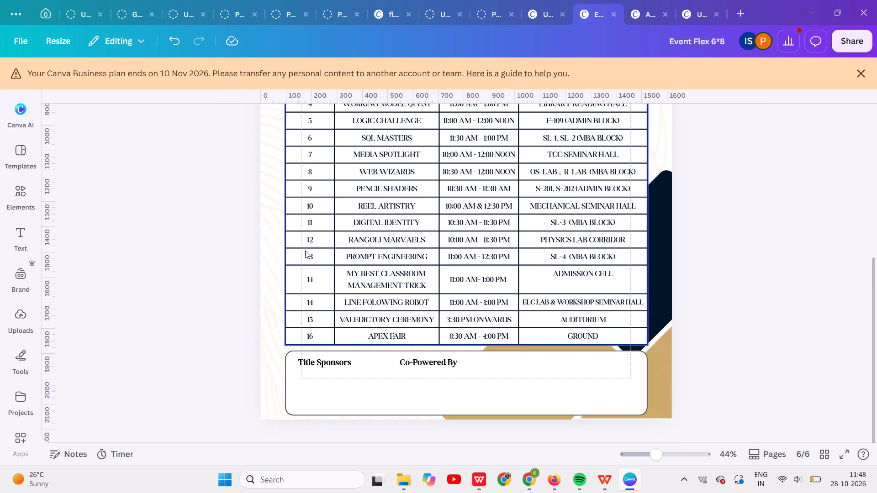
left_click(318, 304)
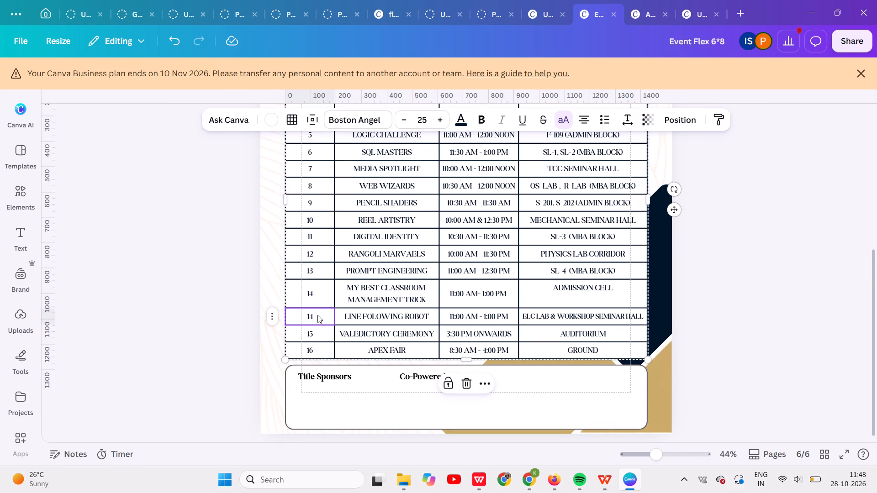
left_click(317, 315)
key("BackSpace")
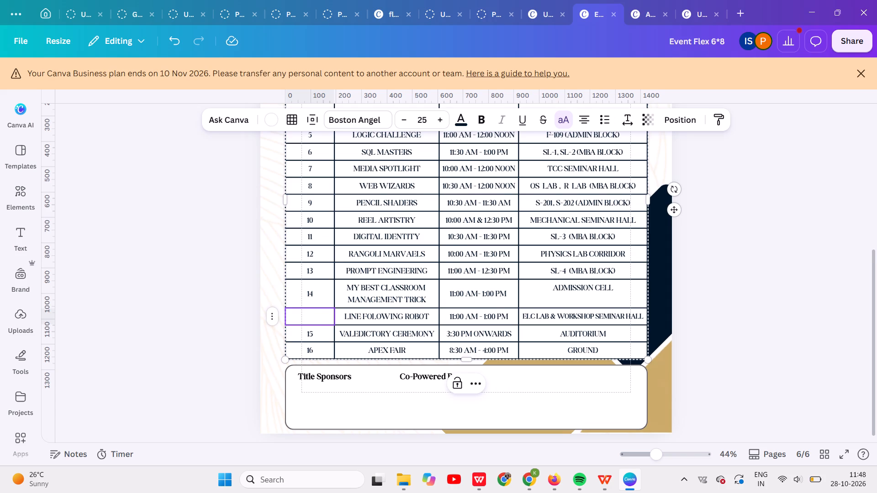
type("15")
left_click(313, 334)
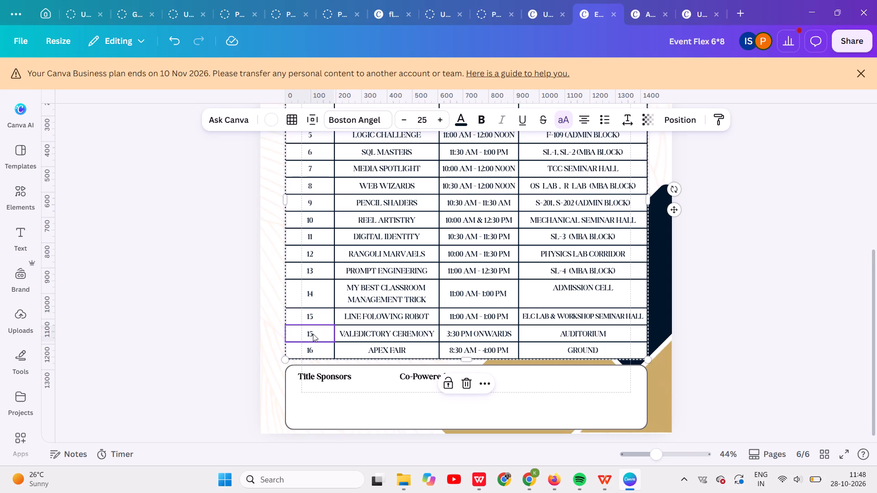
left_click(313, 334)
key("BackSpace")
type("16")
left_click(314, 348)
left_click(314, 348)
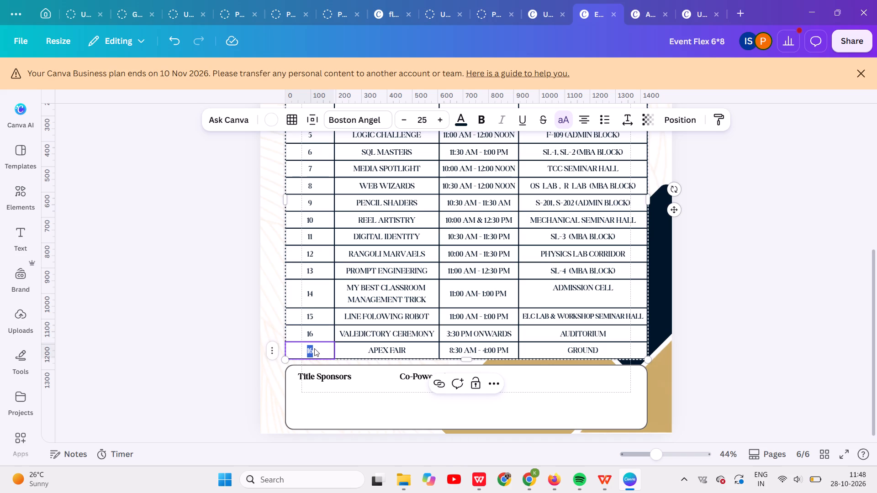
key("BackSpace")
type("17")
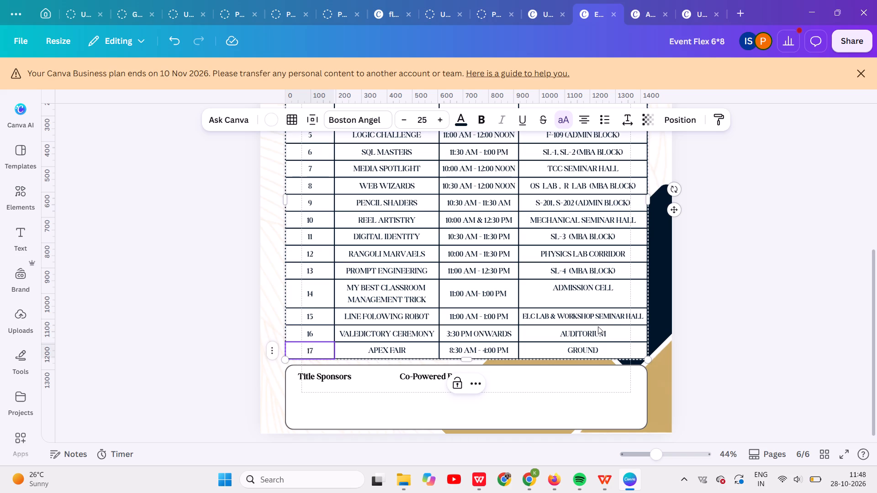
left_click(733, 290)
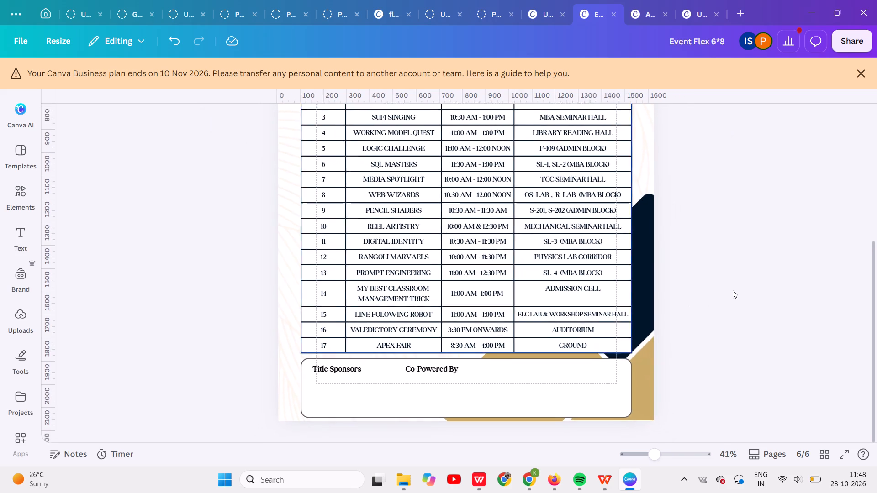
Move the schedule table down slightly so its header row clears the October 30th, 2026 date line.
scroll(733, 290, "up", 1)
left_click(733, 290)
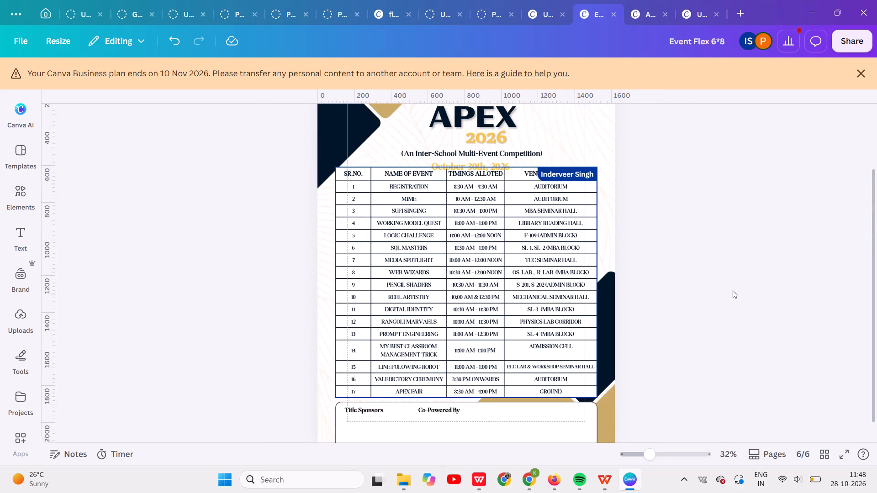
left_click_drag(545, 214, 546, 221)
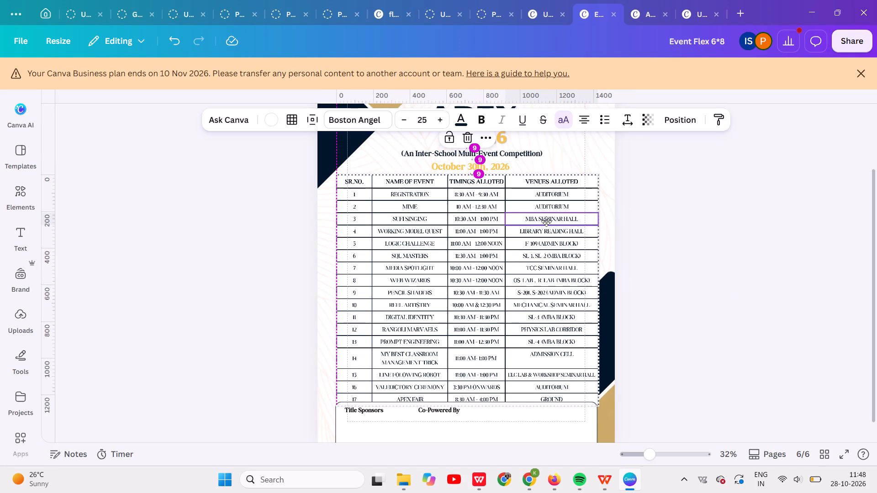
left_click_drag(546, 221, 546, 221)
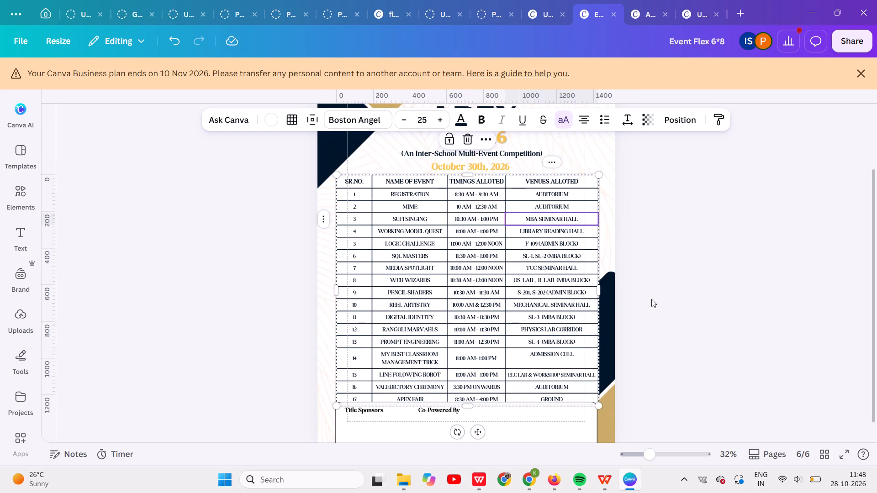
key("Left")
key("Left")
key("Left")
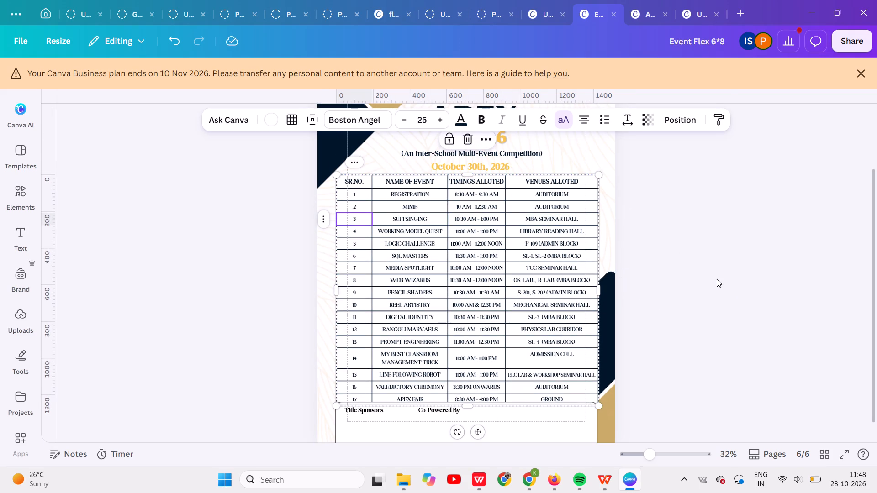
left_click(717, 279)
Shrink the Title Sponsors and Co-Powered By box to a height of about 224 below the table, and stretch it to the table's width.
scroll(609, 388, "down", 1)
left_click(502, 390)
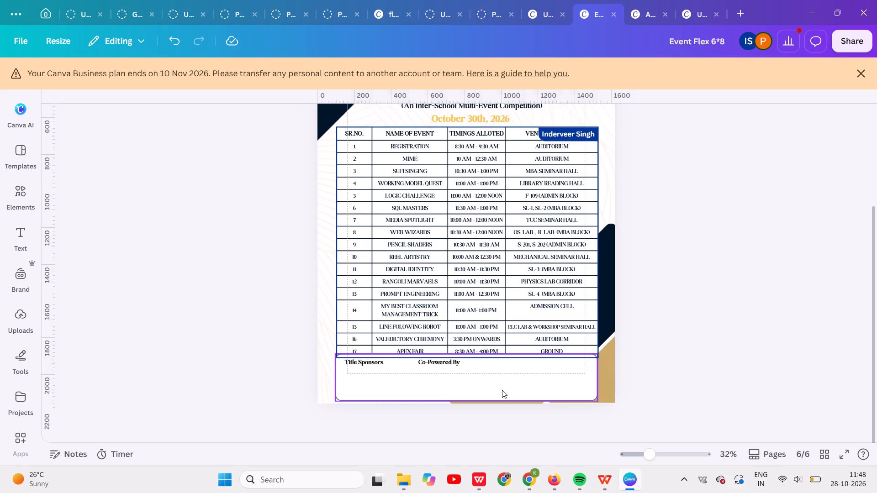
left_click_drag(596, 352, 588, 362)
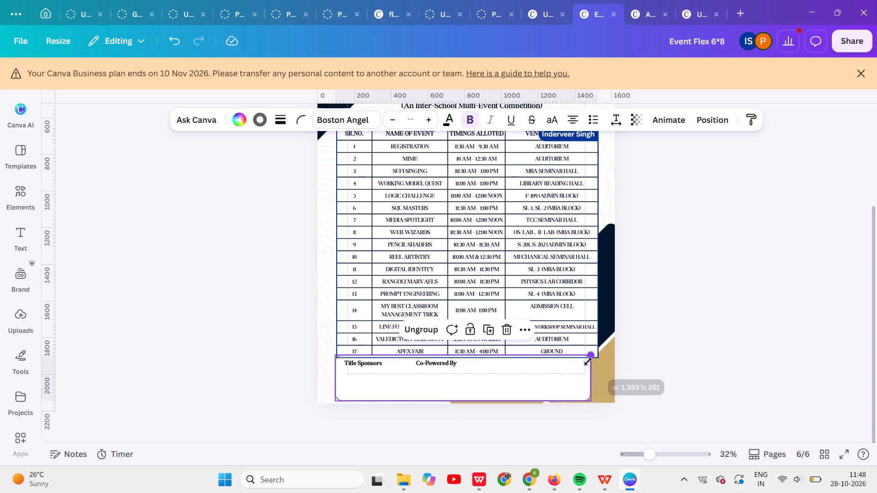
left_click_drag(588, 362, 569, 378)
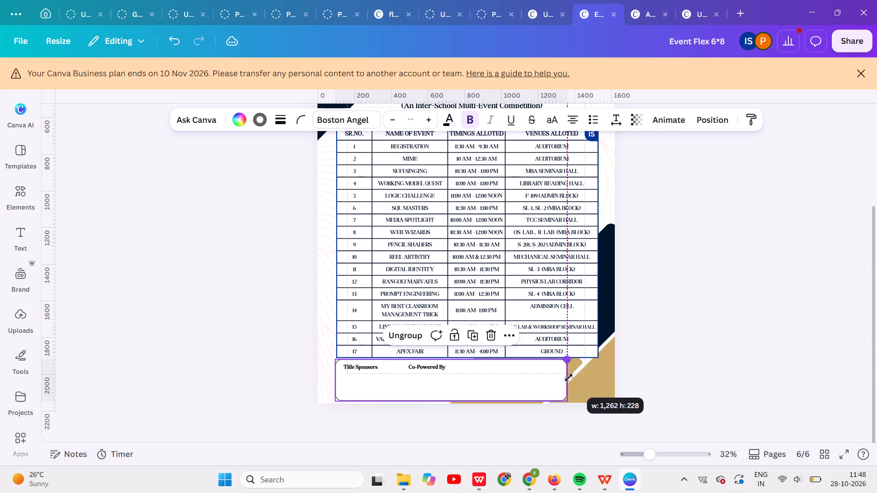
left_click_drag(569, 378, 564, 379)
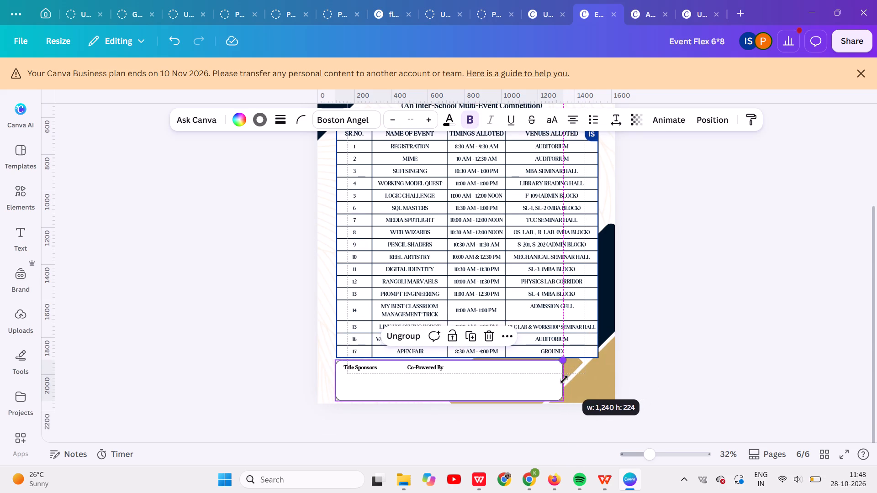
left_click_drag(564, 379, 564, 380)
left_click_drag(561, 380, 590, 378)
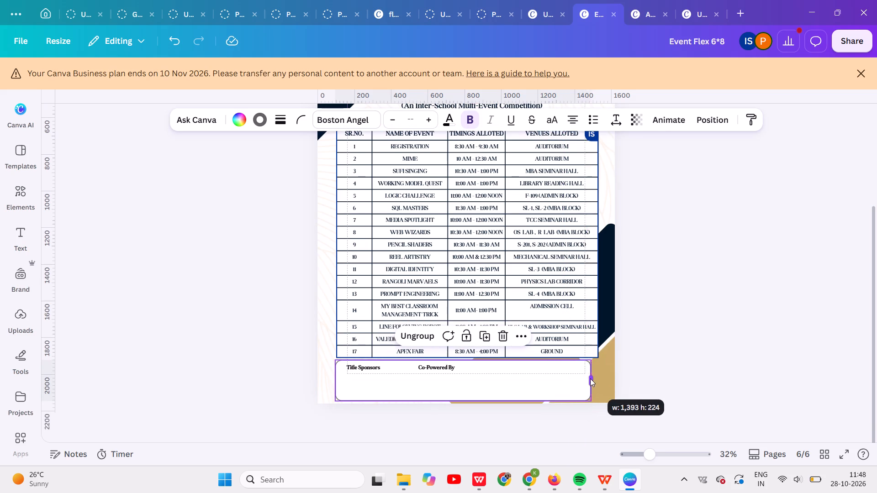
left_click_drag(590, 378, 596, 378)
left_click(646, 326)
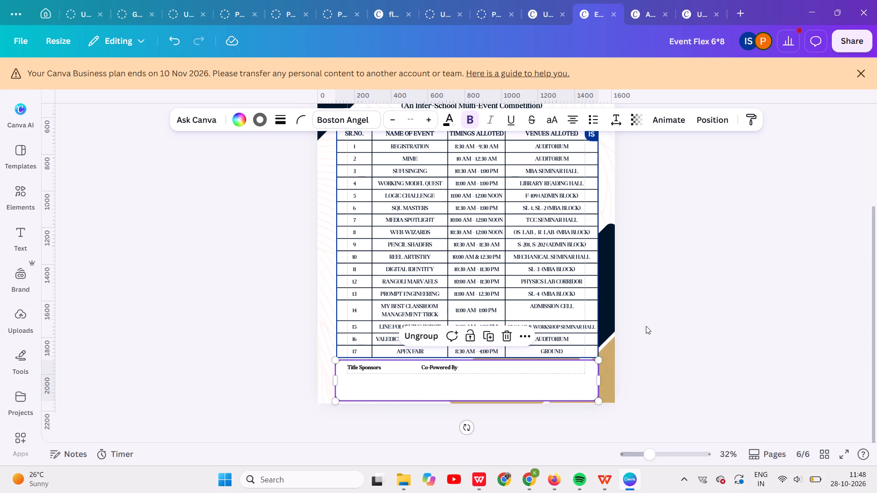
Align the schedule table to the page's horizontal center.
scroll(547, 271, "up", 1)
right_click(481, 274)
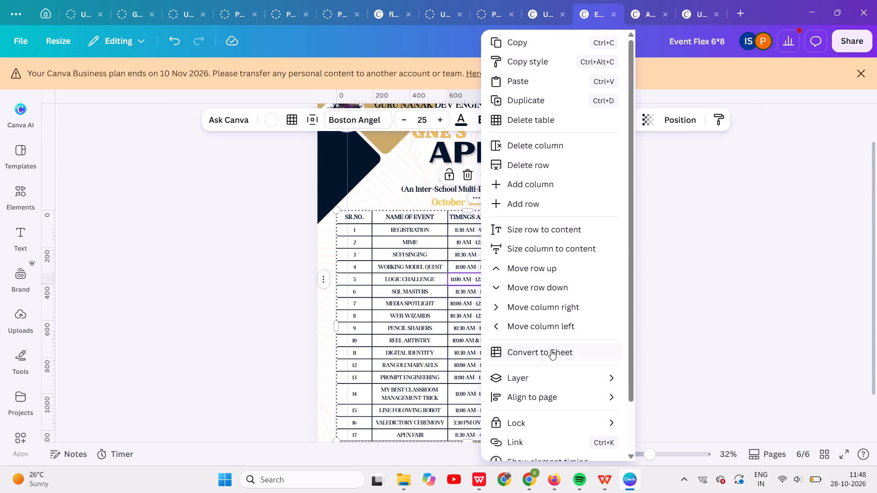
left_click(546, 394)
left_click(637, 361)
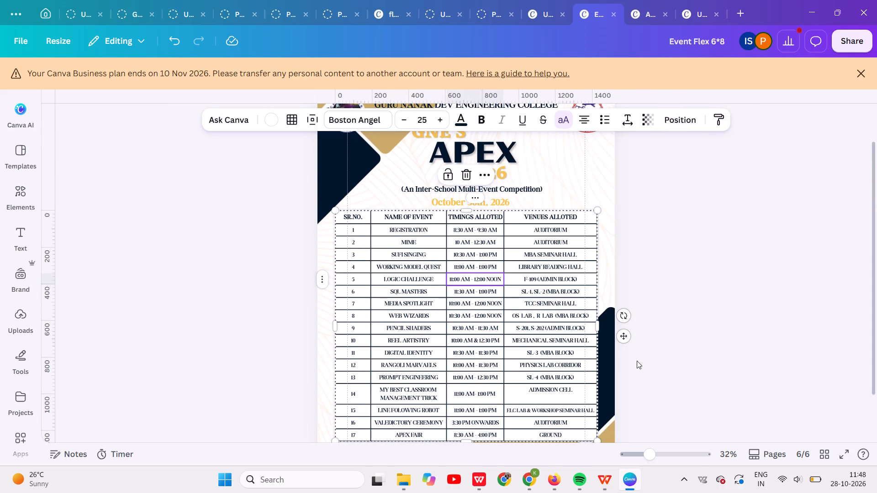
left_click(722, 302)
Align the Title Sponsors and Co-Powered By box to the page's horizontal center.
scroll(722, 302, "down", 2)
right_click(572, 382)
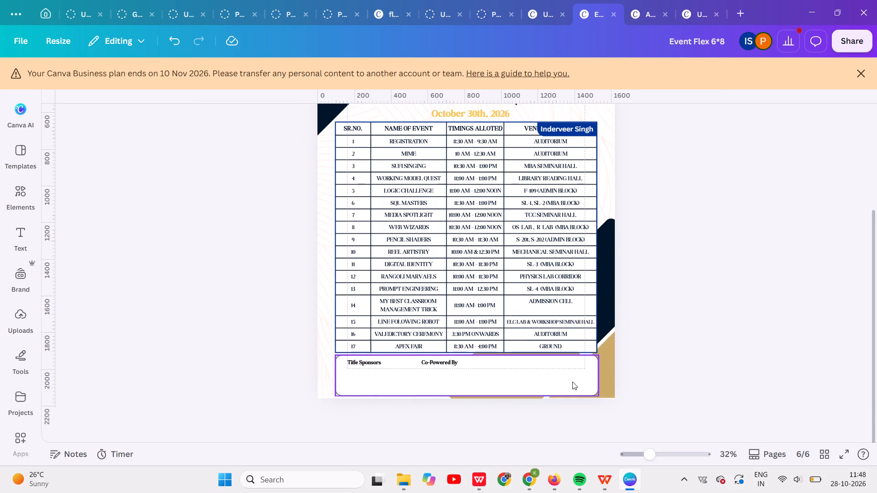
left_click(659, 267)
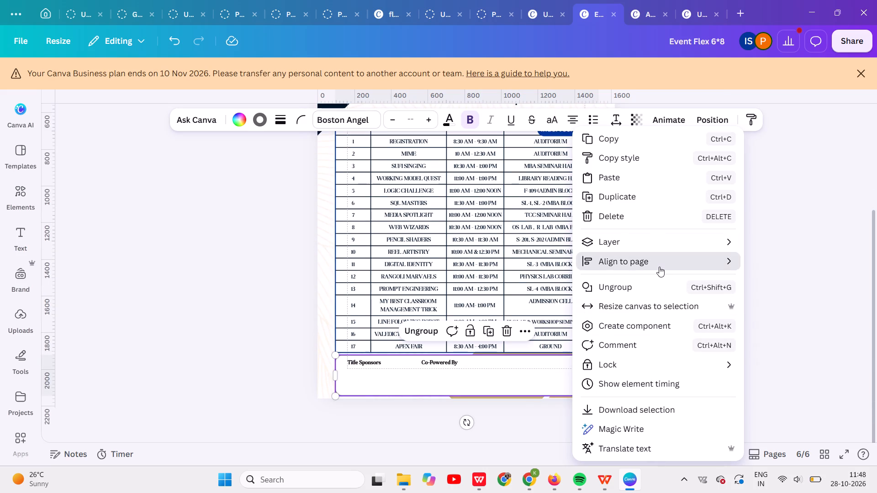
left_click(749, 277)
left_click(780, 226)
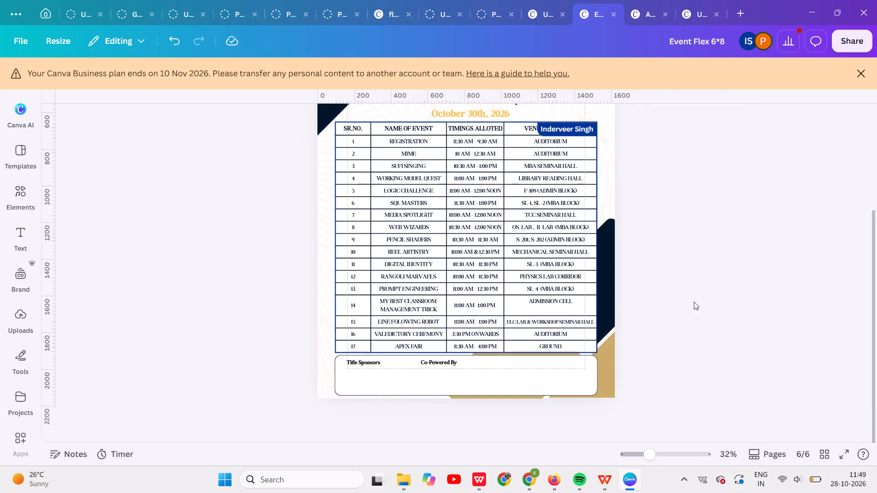
Check the schedule table's serial numbers and entries from the header row down to the last row.
scroll(679, 314, "up", 1)
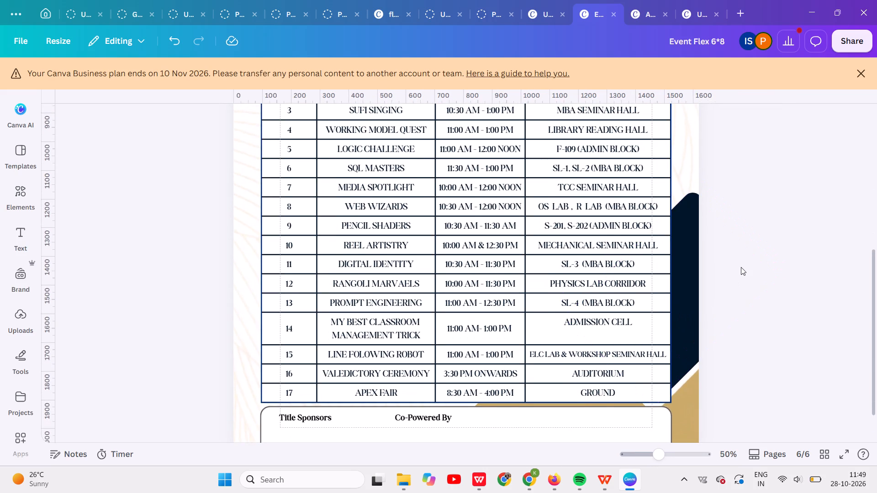
left_click(741, 267)
scroll(741, 267, "up", 2)
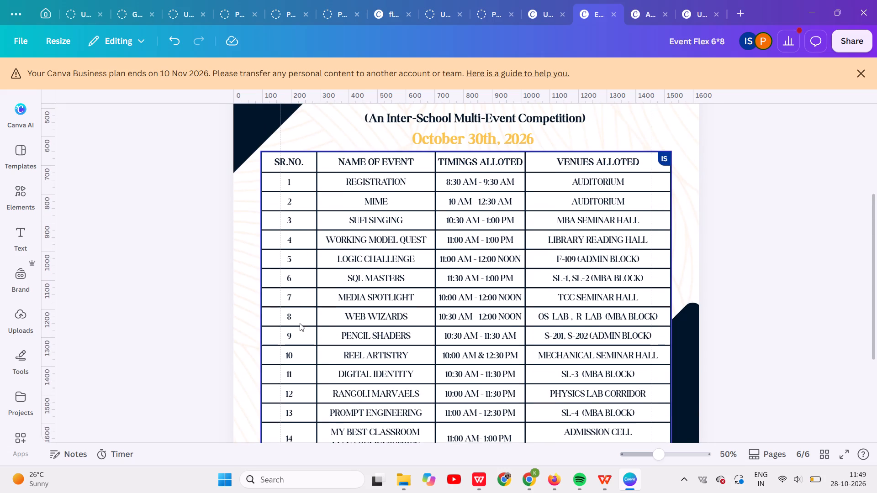
scroll(300, 367, "down", 1)
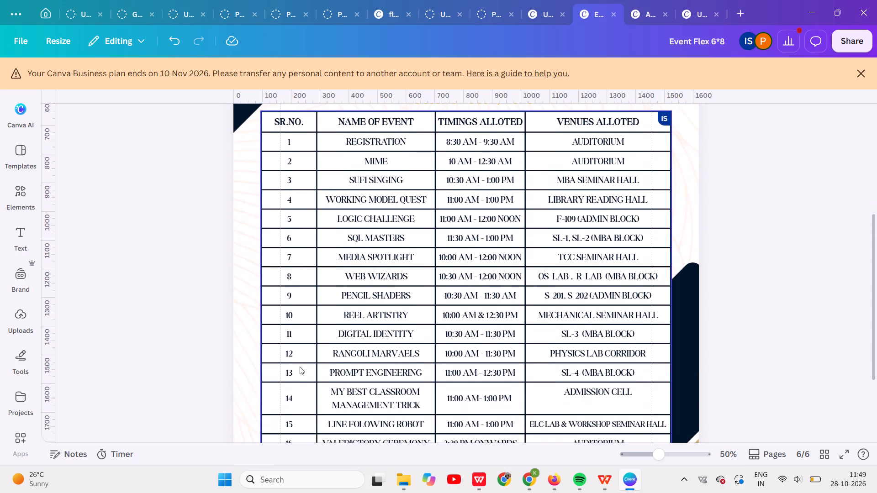
scroll(300, 366, "down", 2)
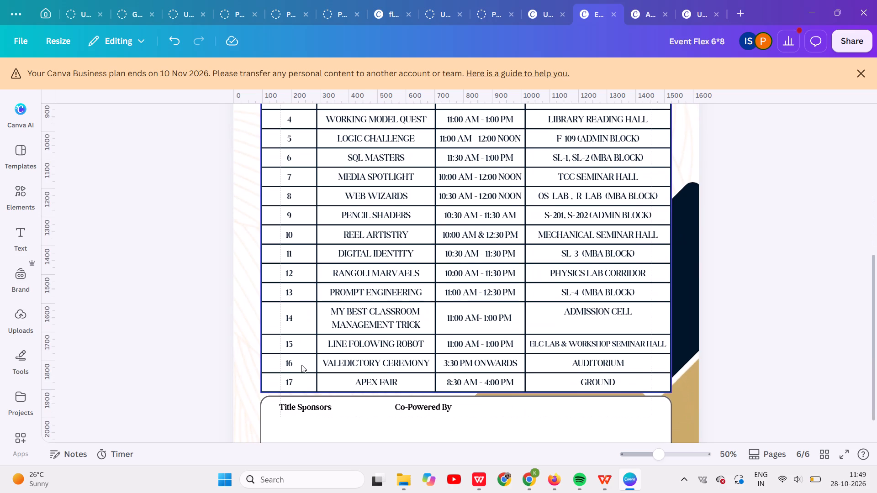
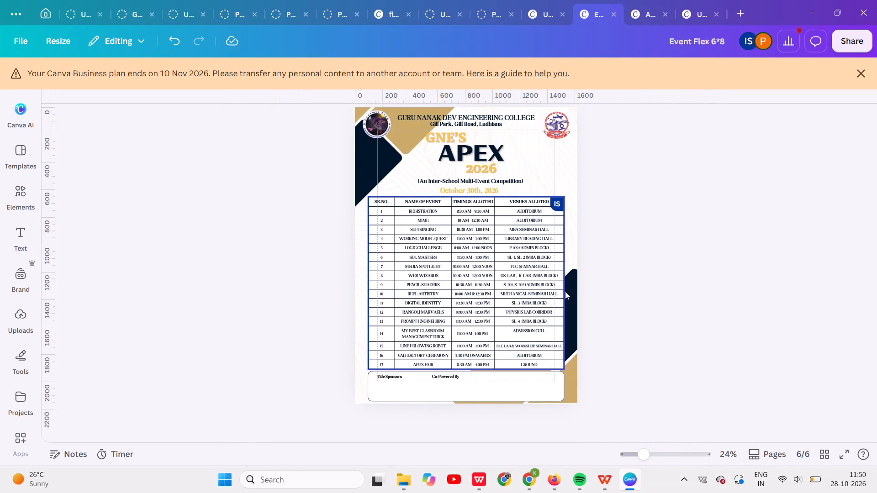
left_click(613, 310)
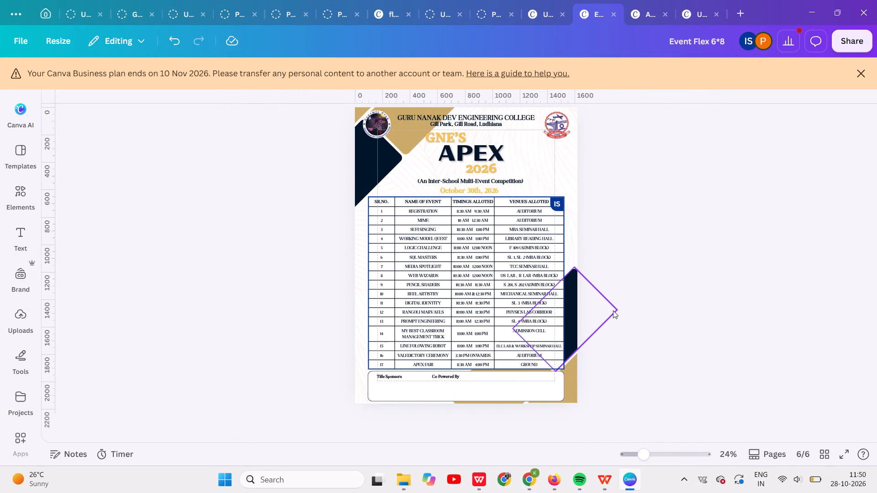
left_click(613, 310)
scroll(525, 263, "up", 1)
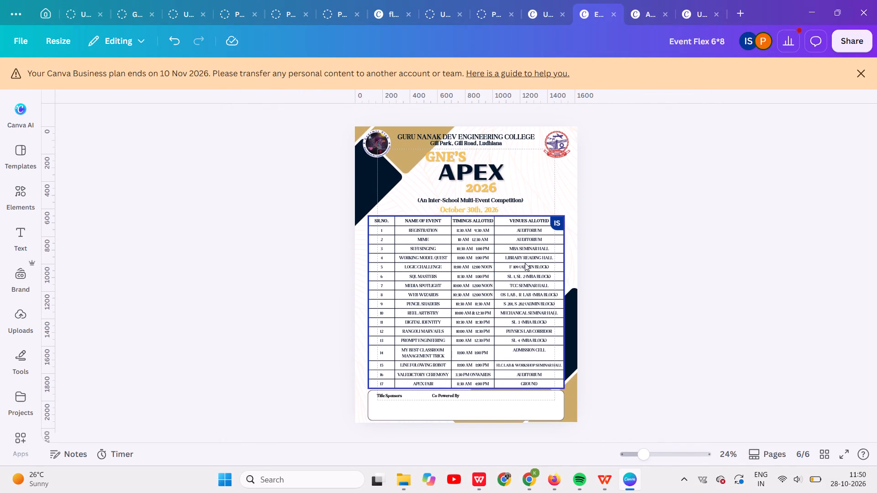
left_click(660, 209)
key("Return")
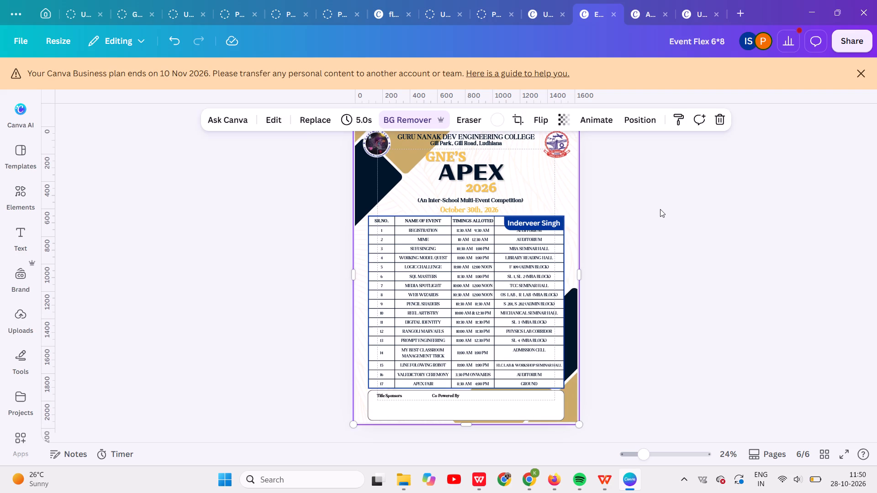
Undo the last alignment of the Title Sponsors and Co-Powered By box and clear the selection.
key("ctrl+z")
left_click(653, 265)
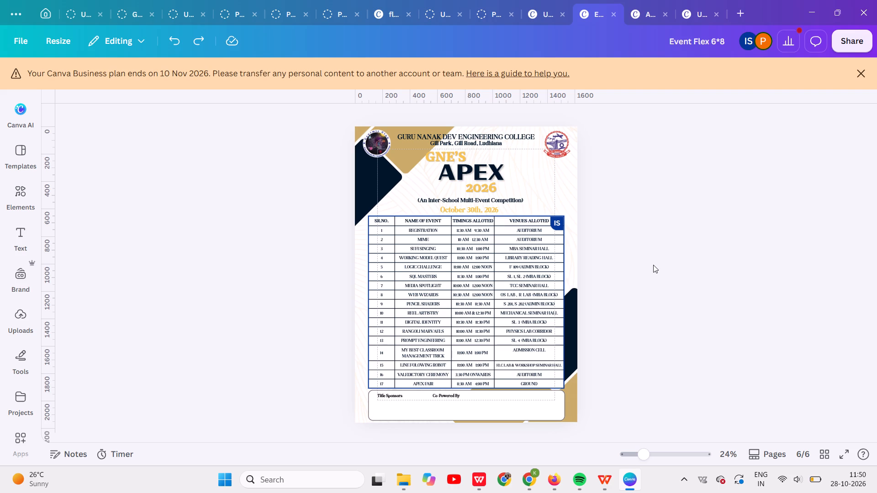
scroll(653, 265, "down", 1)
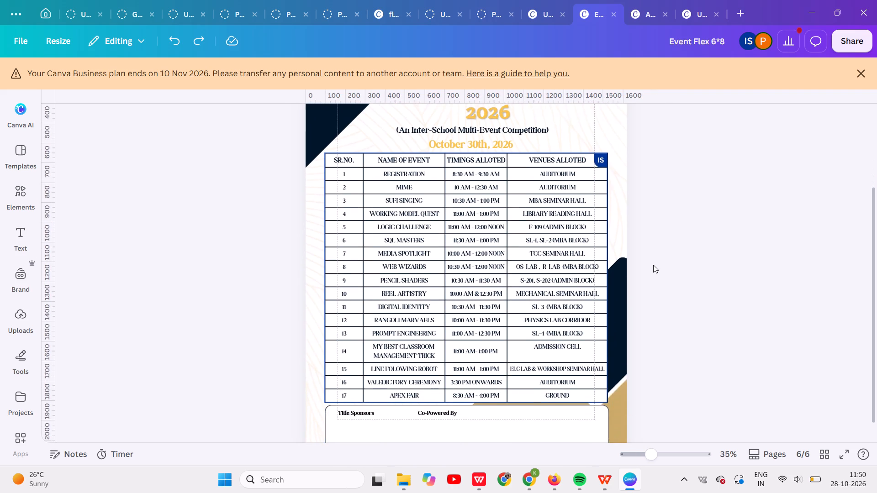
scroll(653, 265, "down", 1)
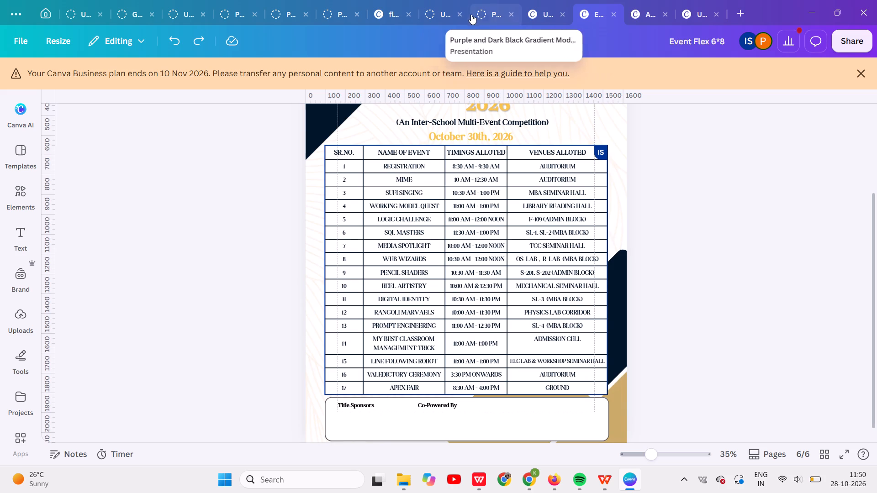
Open the flex design with the Pencil Shaders banner from the recent designs on the home page.
left_click(37, 6)
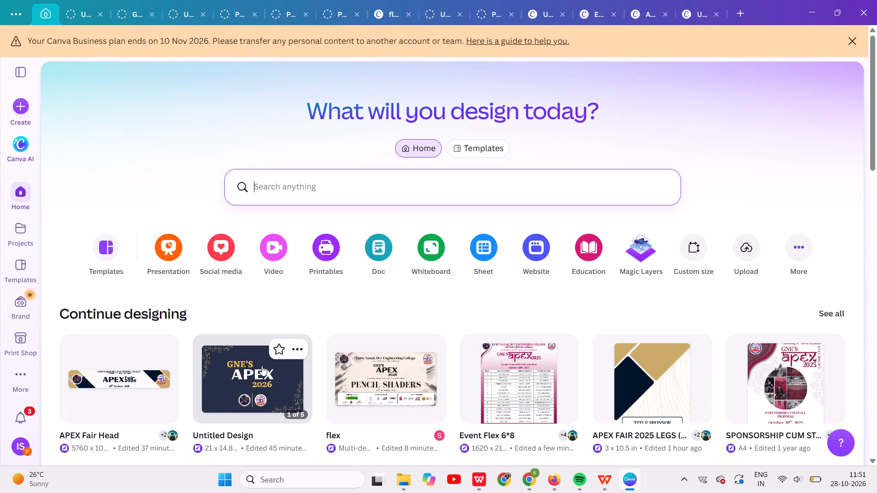
left_click(421, 399)
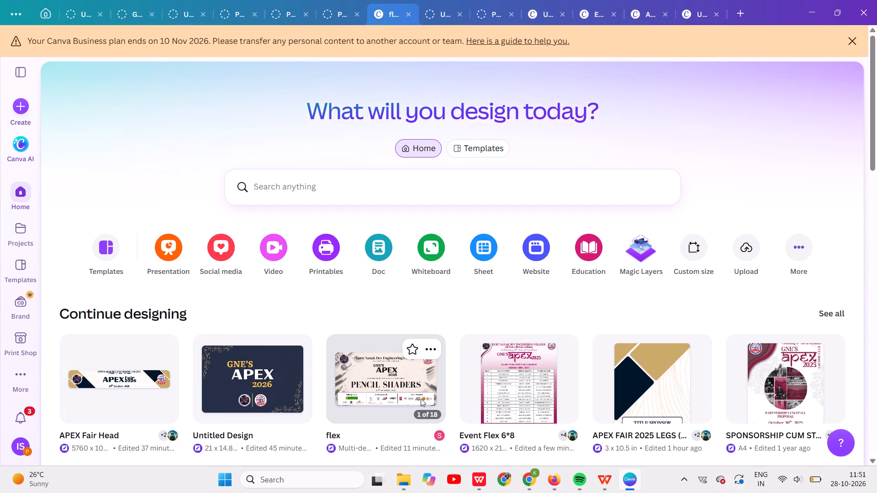
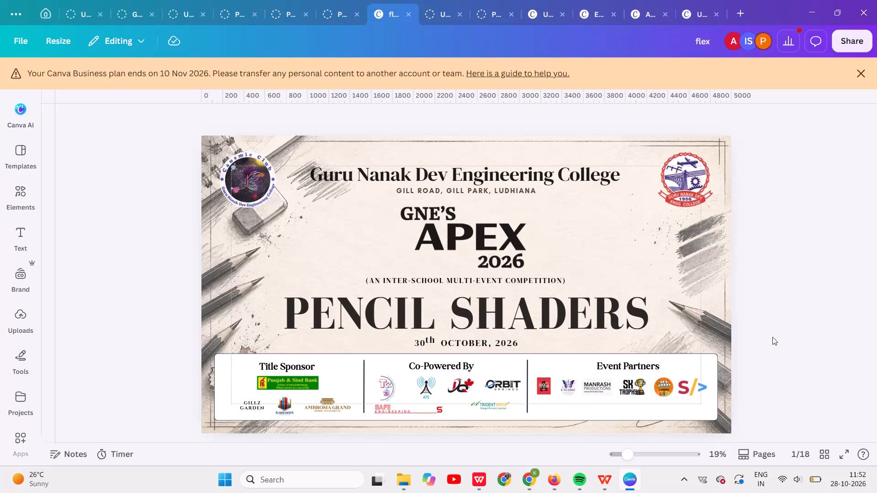
Open page 2 with the Rangoli Marvels banner from the flex design's grid of pages.
key("Right")
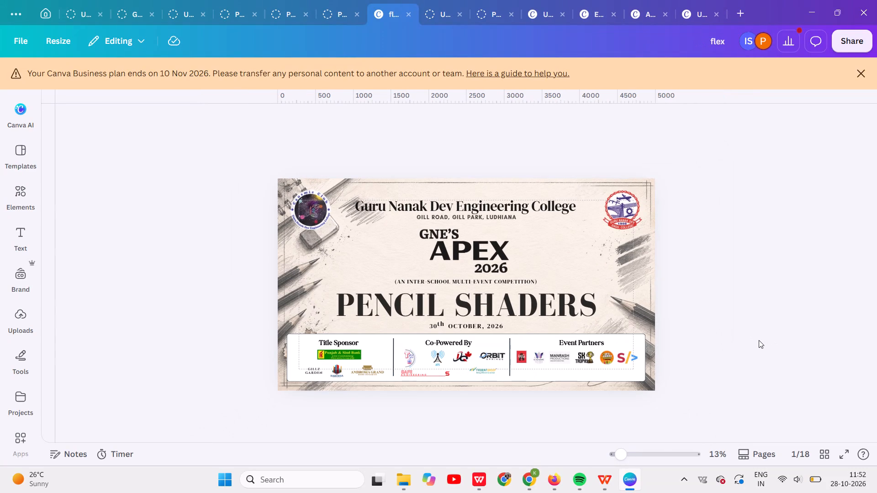
key("Right")
scroll(759, 340, "left", 6)
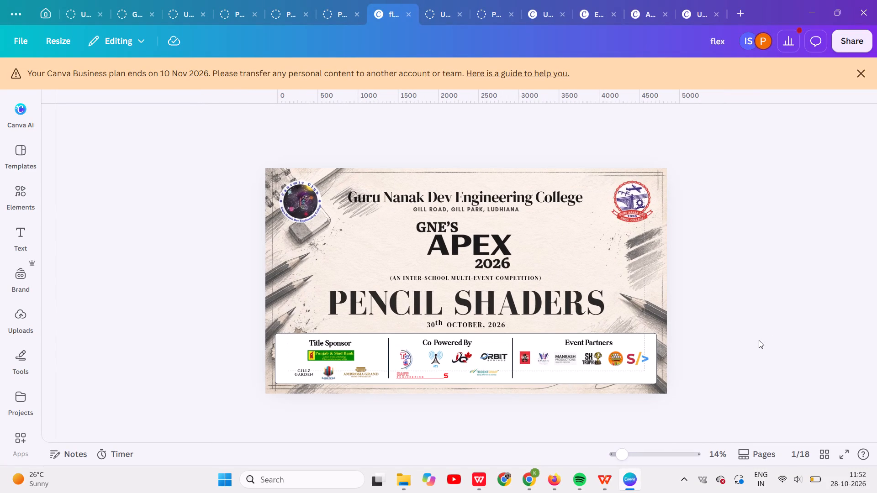
scroll(584, 341, "left", 5)
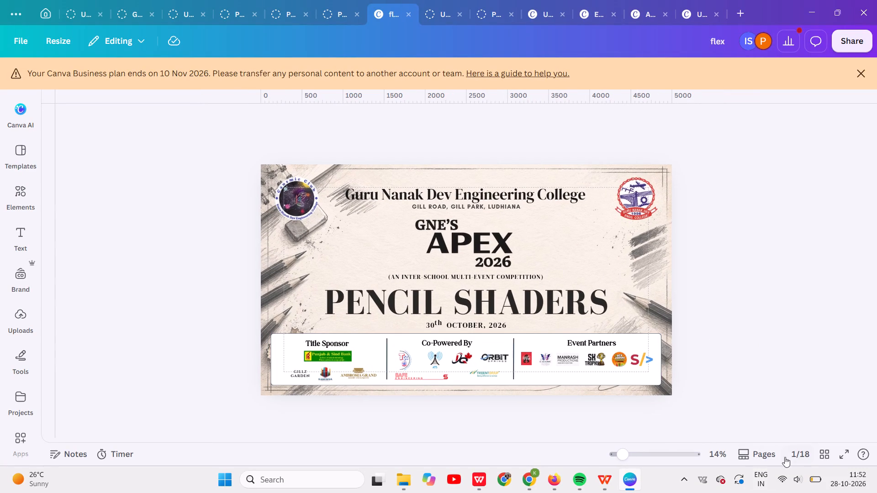
left_click(822, 448)
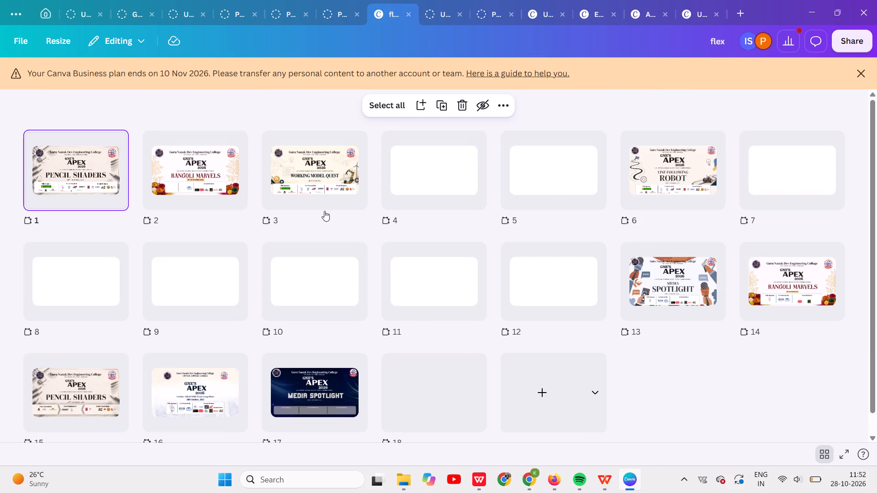
left_click(185, 172)
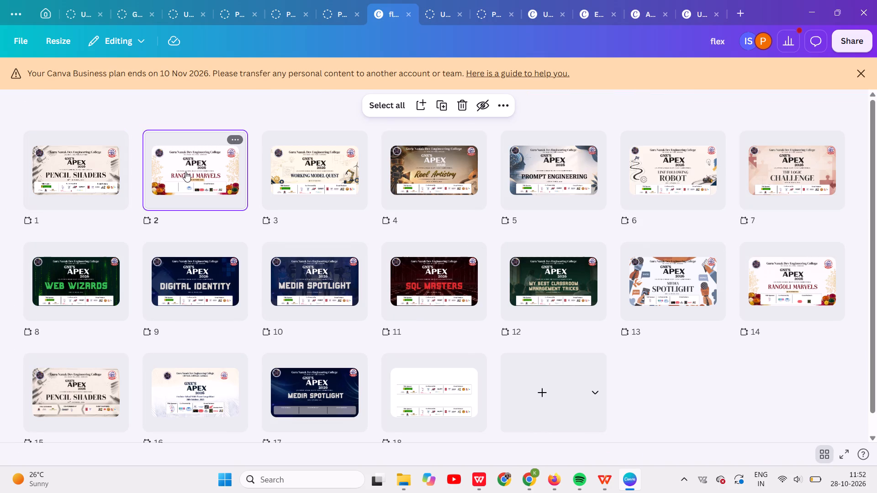
left_click(185, 172)
double_click(185, 172)
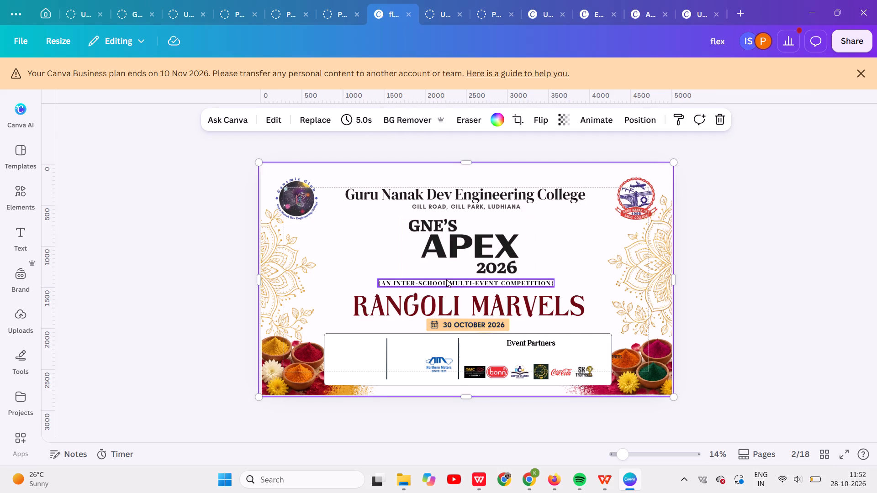
key("Left")
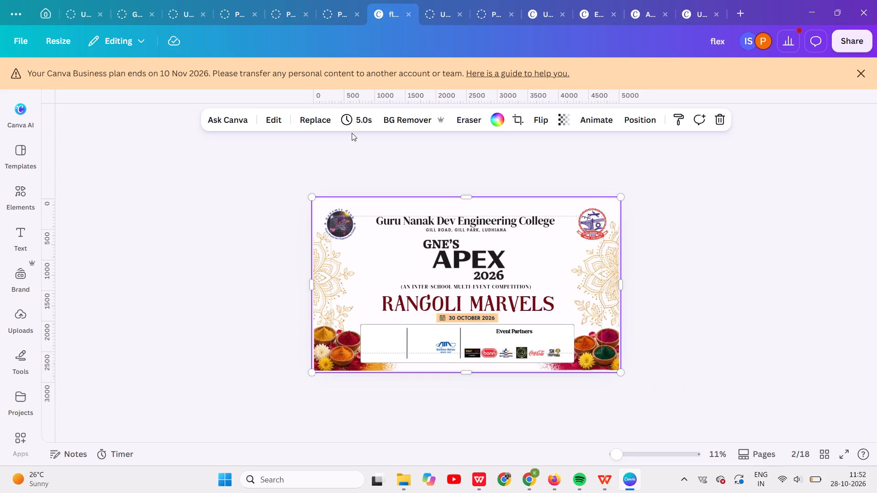
Hide the rulers and guides in the flex design and clear the selection of the banner background.
left_click(15, 42)
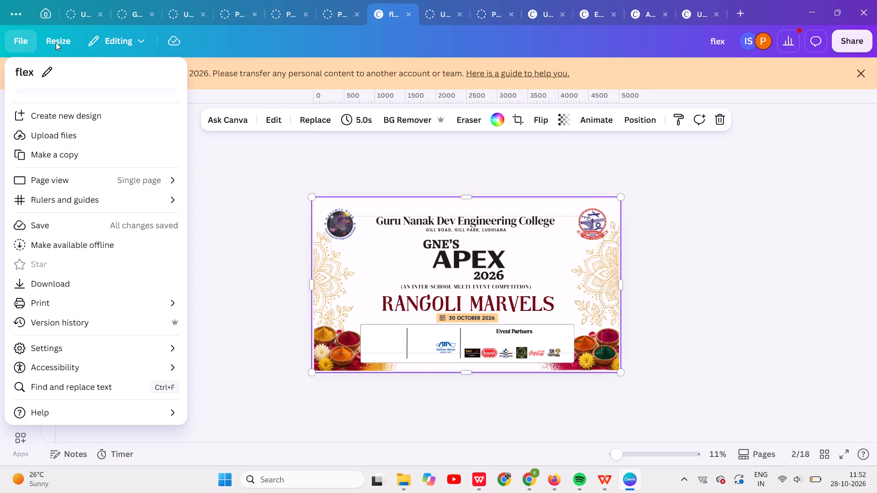
left_click(73, 205)
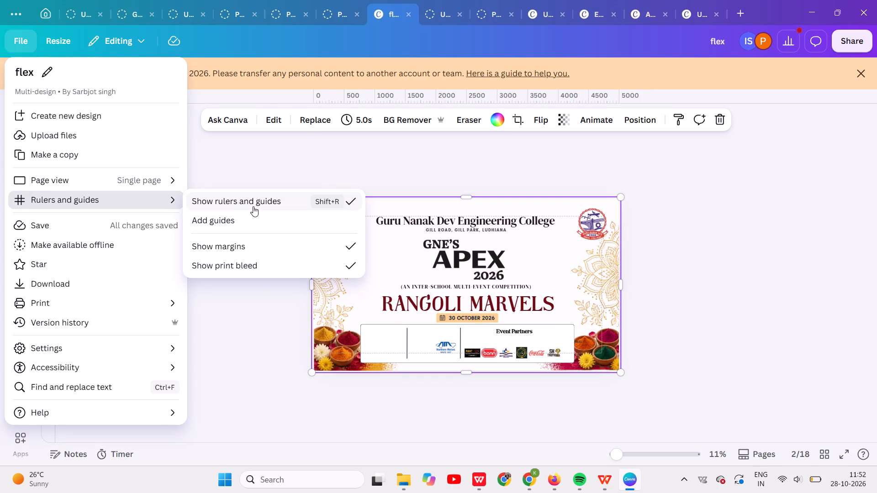
left_click(253, 206)
left_click(285, 142)
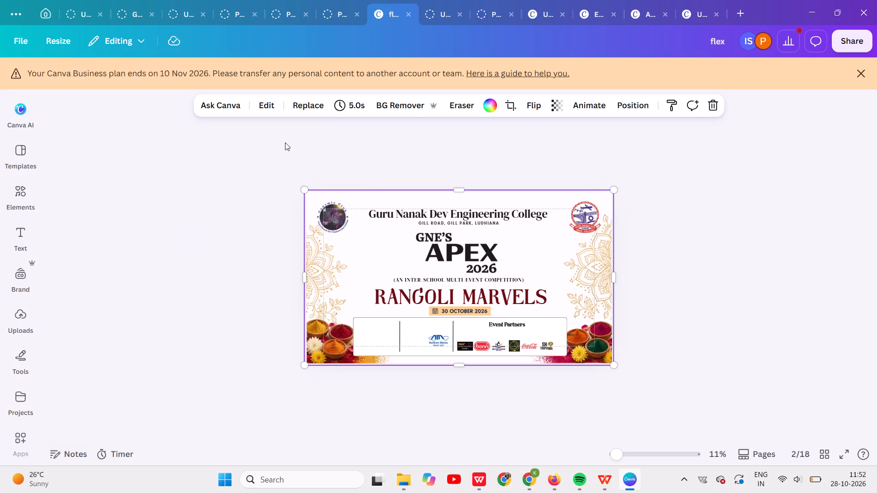
key("Left")
key("ctrl+z")
left_click(669, 167)
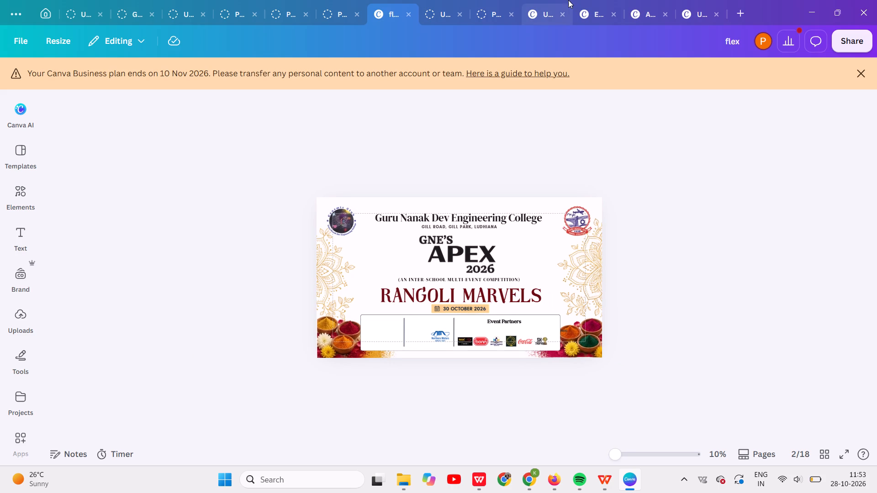
Look through the other open designs and the recent designs on the home page for the one to continue with.
left_click(546, 5)
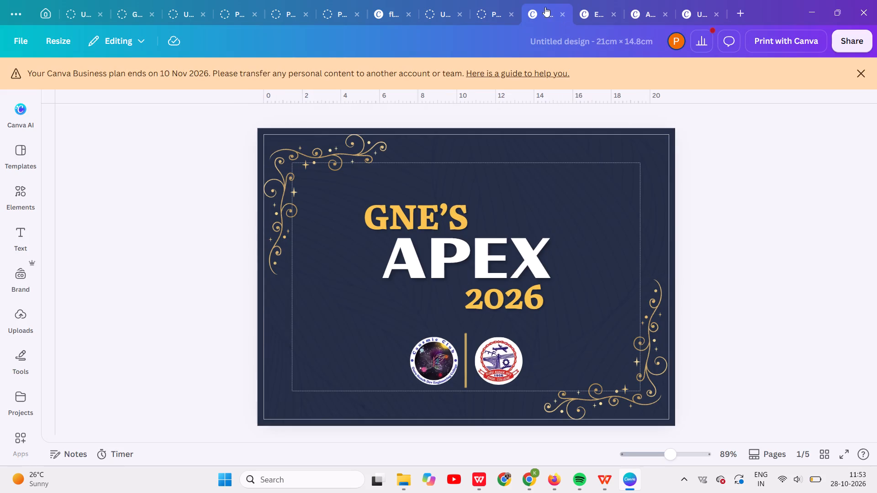
left_click(578, 16)
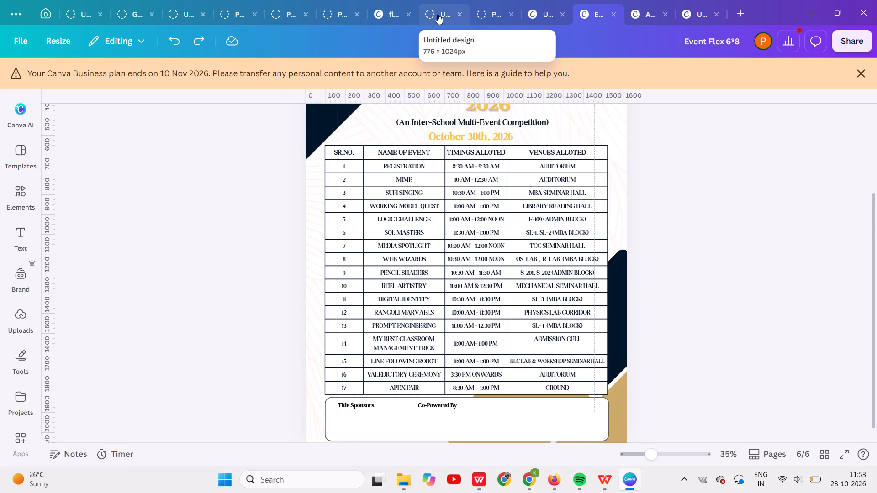
left_click(438, 14)
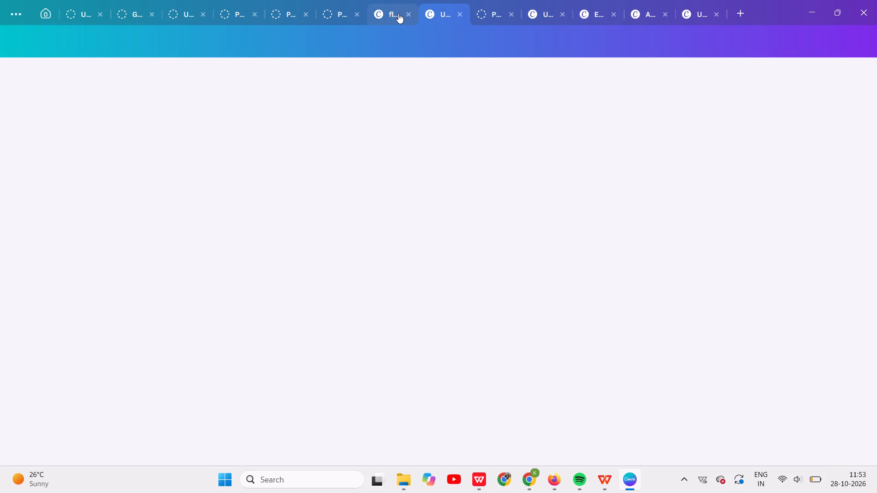
left_click(389, 14)
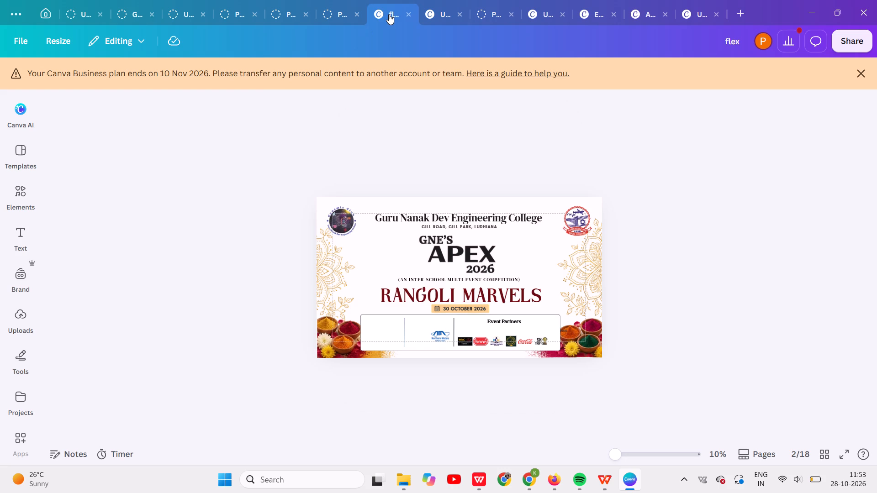
left_click(329, 16)
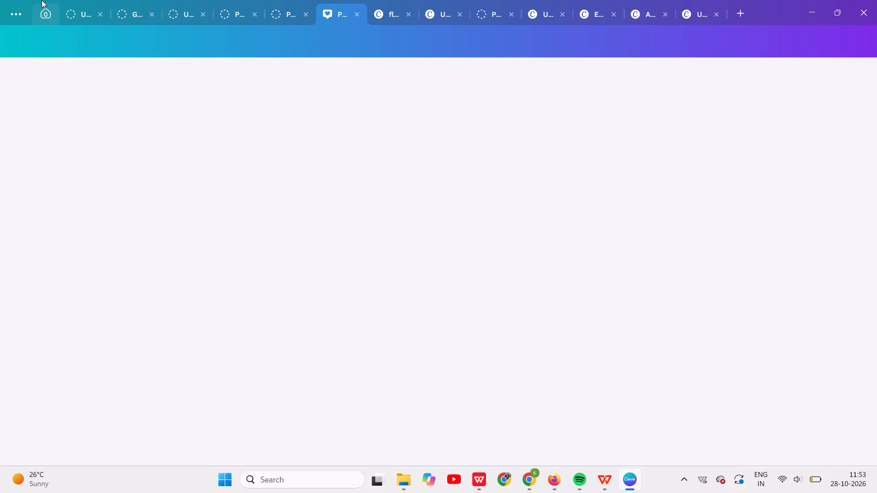
left_click(39, 10)
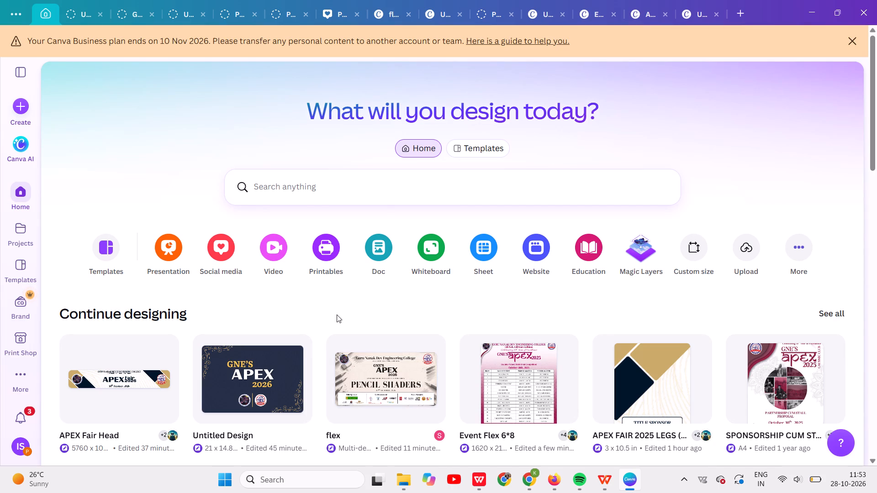
scroll(350, 422, "down", 2)
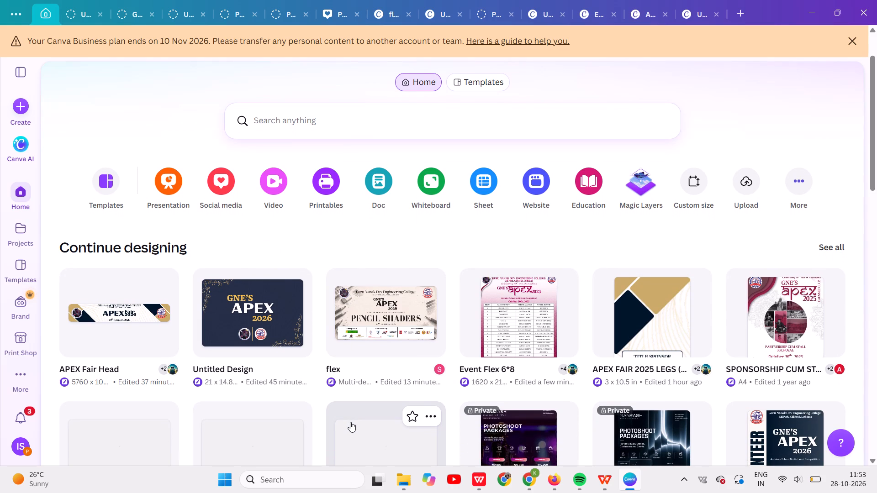
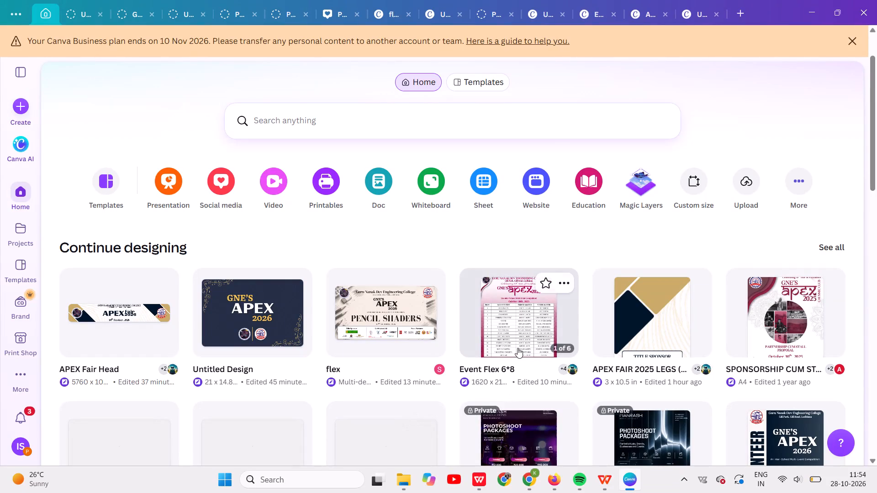
Look through the expanded list of recent designs and open the APEX Fair Head design to view its first banners.
scroll(609, 325, "down", 1)
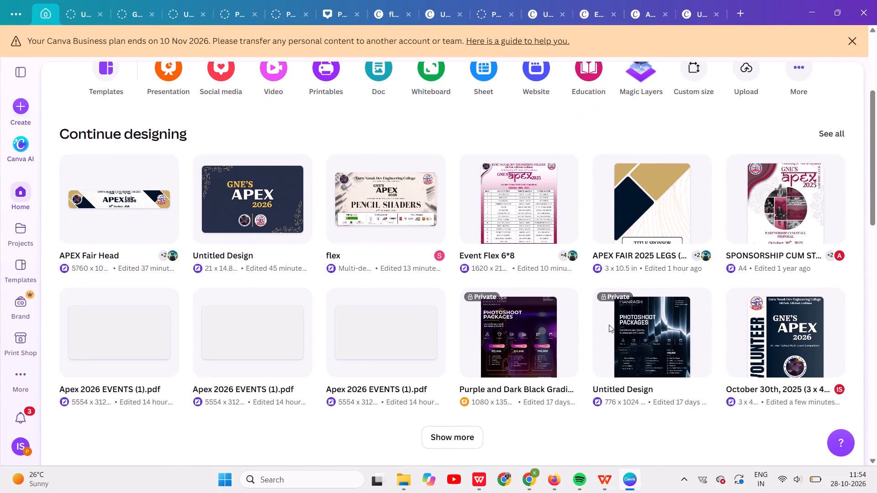
scroll(609, 325, "down", 1)
scroll(255, 289, "down", 1)
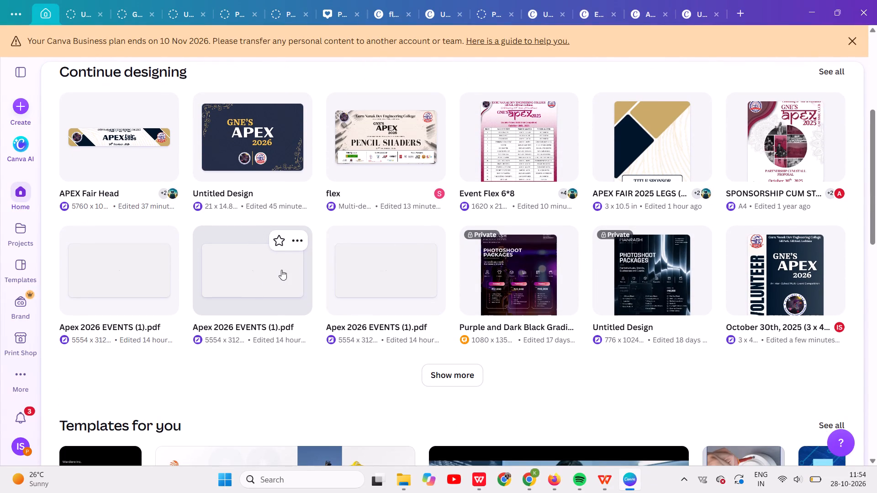
left_click(454, 381)
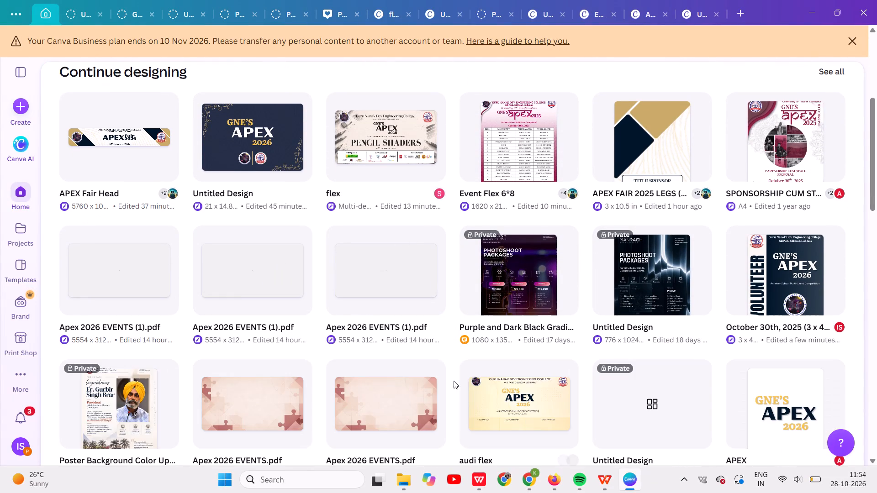
scroll(398, 387, "down", 3)
scroll(398, 387, "up", 1)
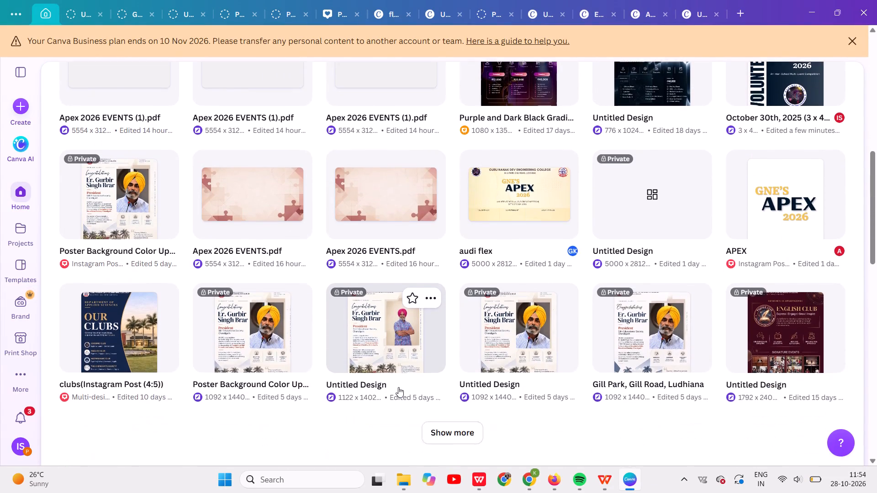
scroll(398, 387, "up", 2)
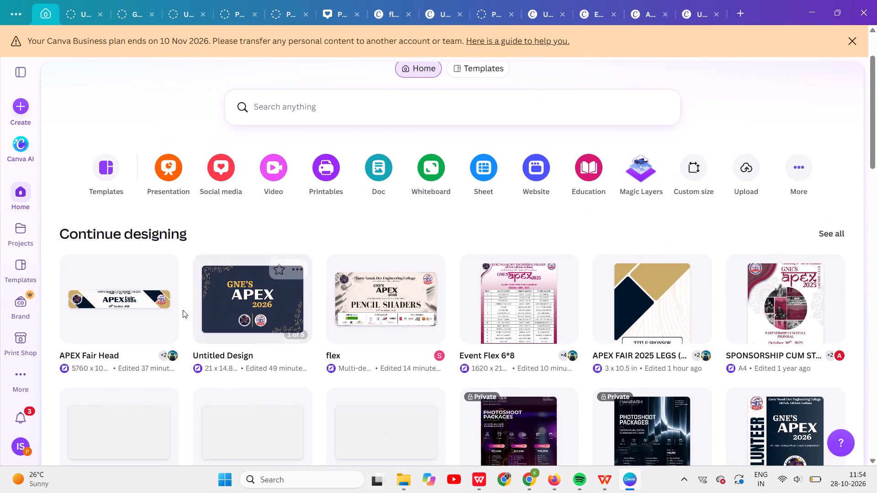
left_click(133, 304)
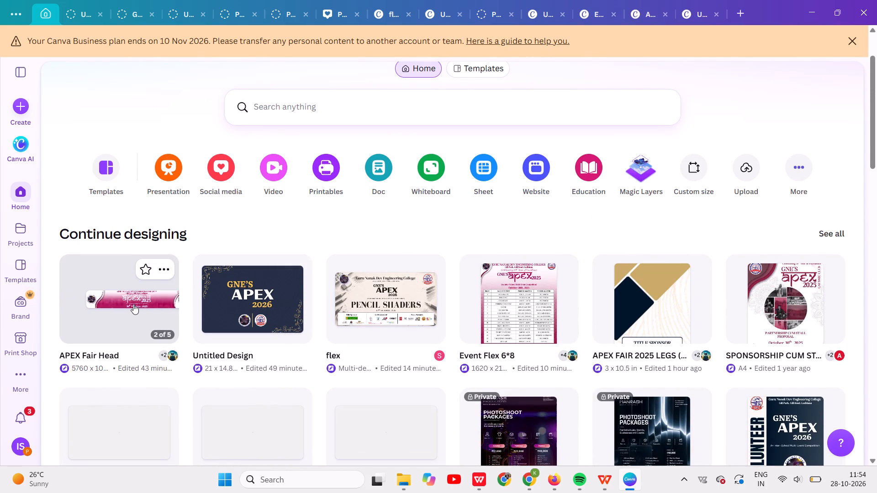
scroll(362, 248, "up", 3)
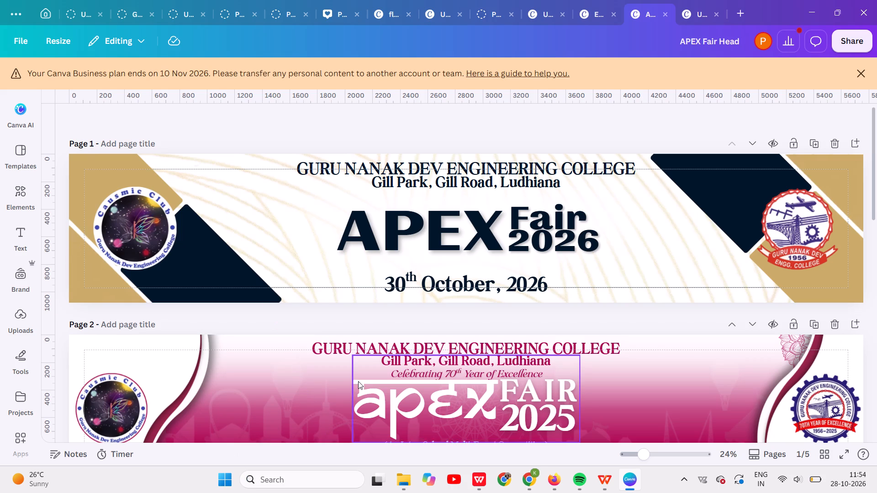
key("Tab")
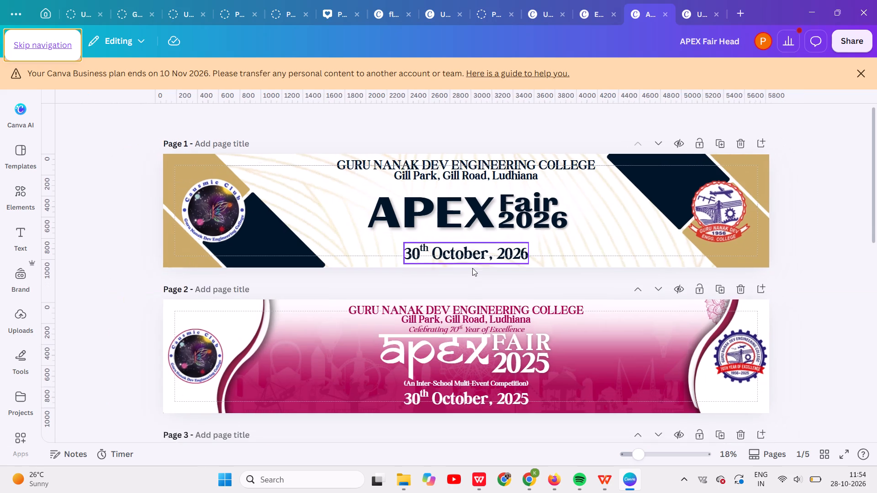
Switch to the open untitled 21cm × 14.8cm design with the GNE'S APEX 2026 cover.
left_click(696, 6)
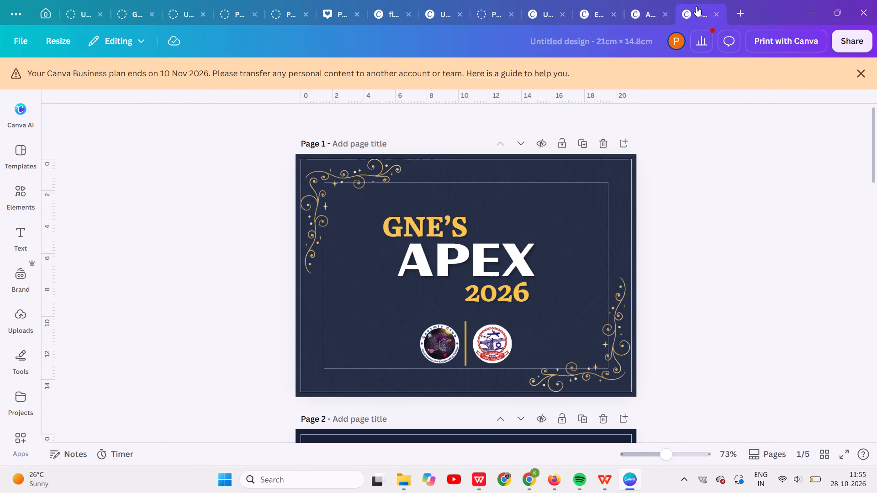
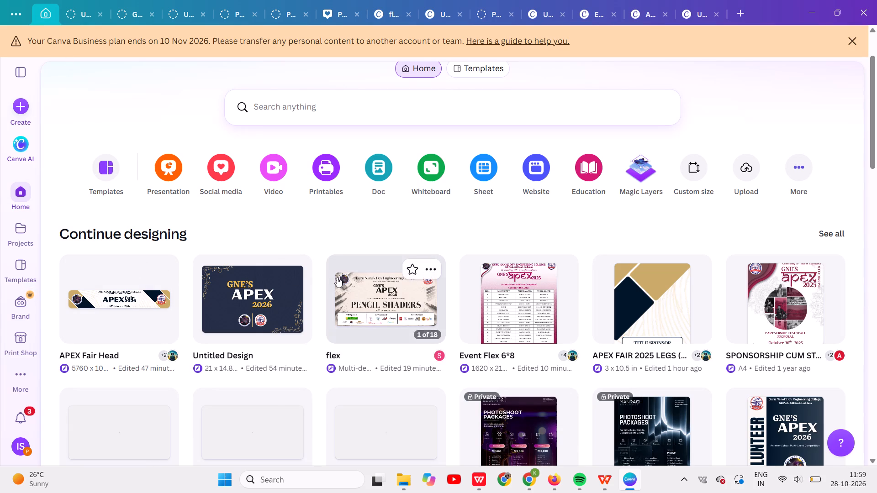
Open the flex design and look through its banners from the first page to the last page with two sponsor strips.
double_click(356, 294)
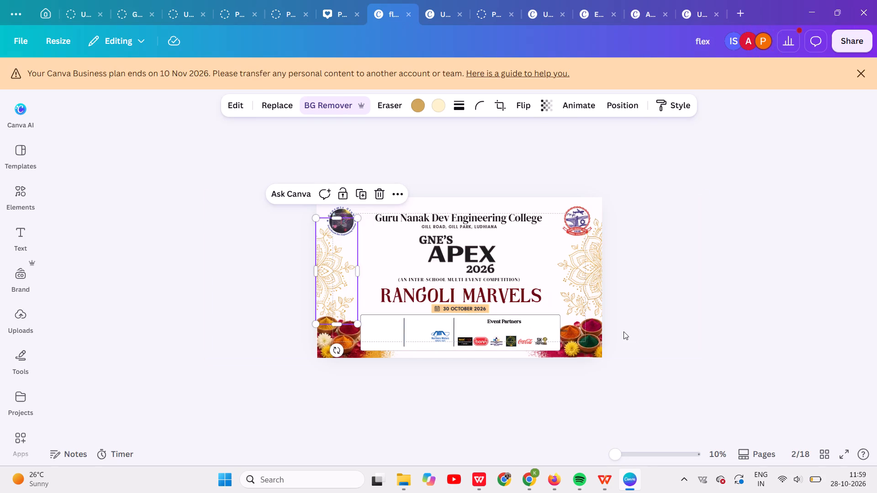
left_click(663, 349)
key("Right")
key("Right")
key("Right")
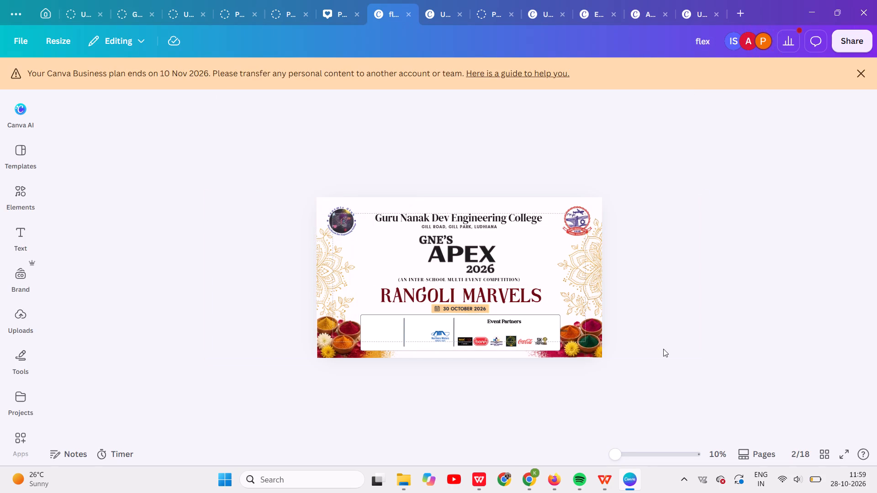
key("Left")
key("Left")
key("Left")
key("Left")
key("Left")
key("Left")
key("Left")
key("Left")
key("Left")
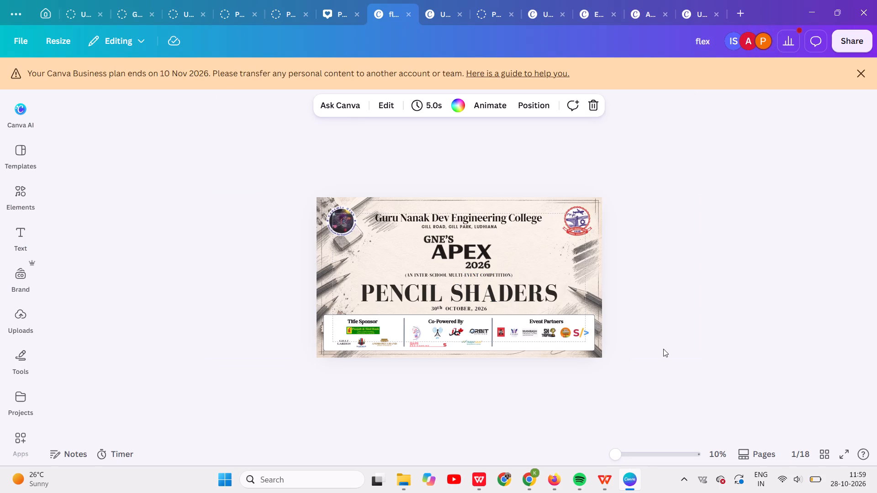
key("Right")
key("Right")
key("Right")
key("Right")
key("Right")
key("Right")
key("Right")
key("Right")
key("Right")
key("Right")
key("Right")
key("Right")
key("Right")
key("Right")
key("Right")
key("Right")
key("Right")
key("Right")
key("Right")
key("Right")
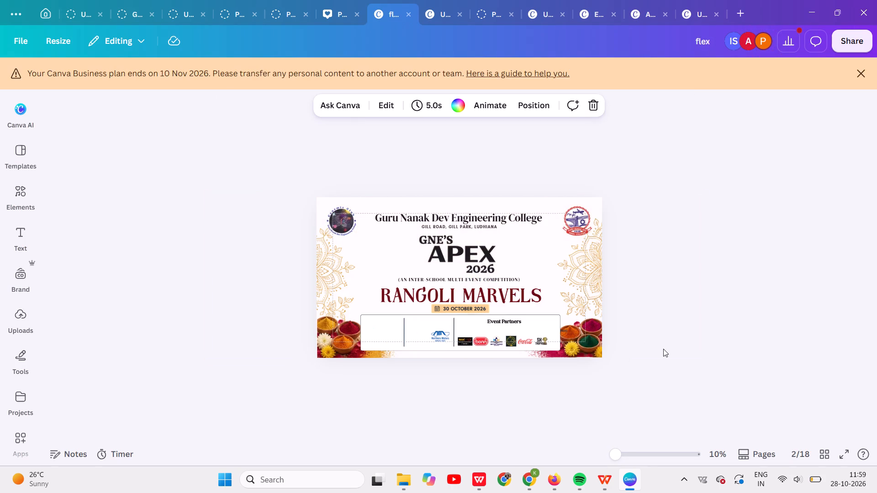
key("Right")
key("Right")
key("Right")
key("Right")
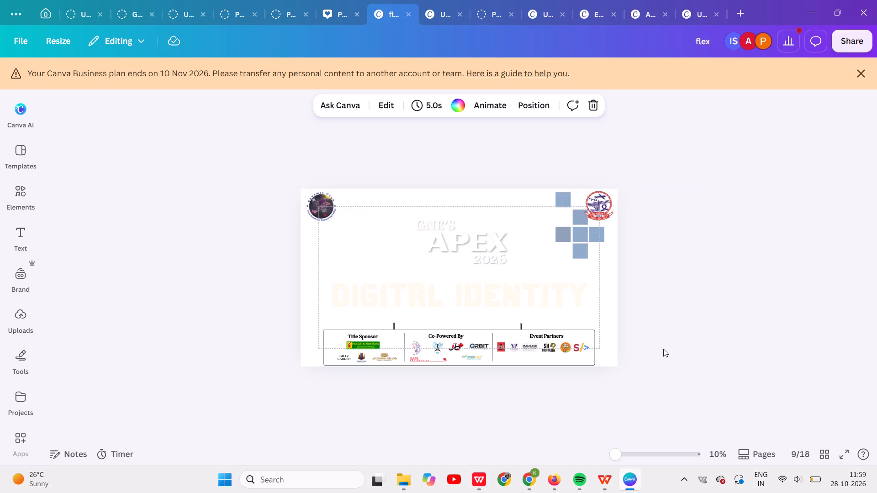
key("Right")
key("Right")
key("Right")
key("Right")
key("Right")
key("Right")
key("Right")
key("Right")
key("Right")
key("Right")
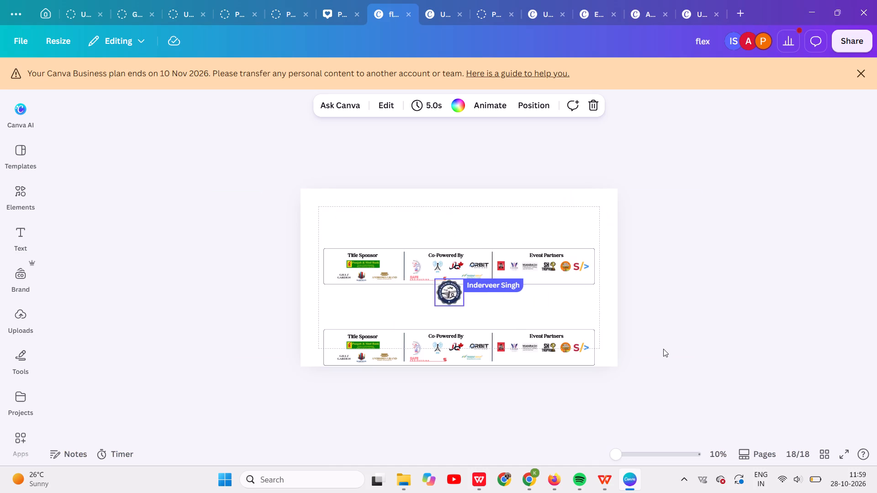
key("Right")
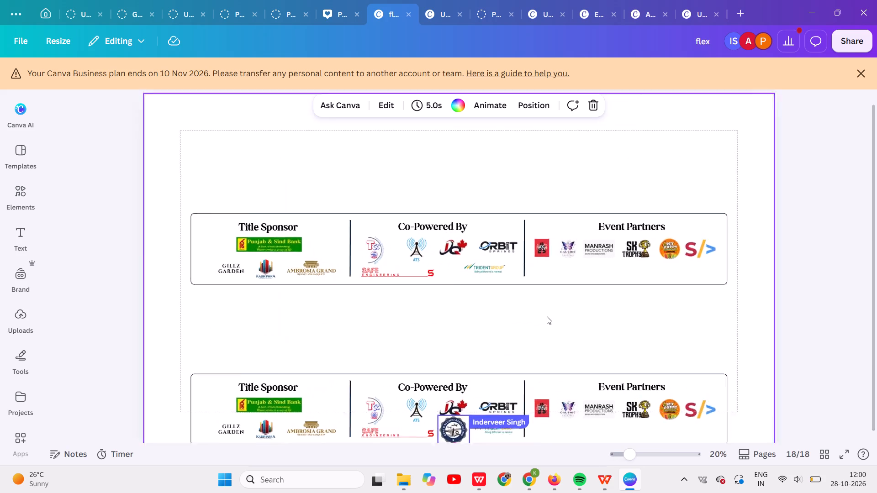
Copy the Genco Alumni Association seal from the lower sponsor strip on the last page.
scroll(547, 316, "down", 2)
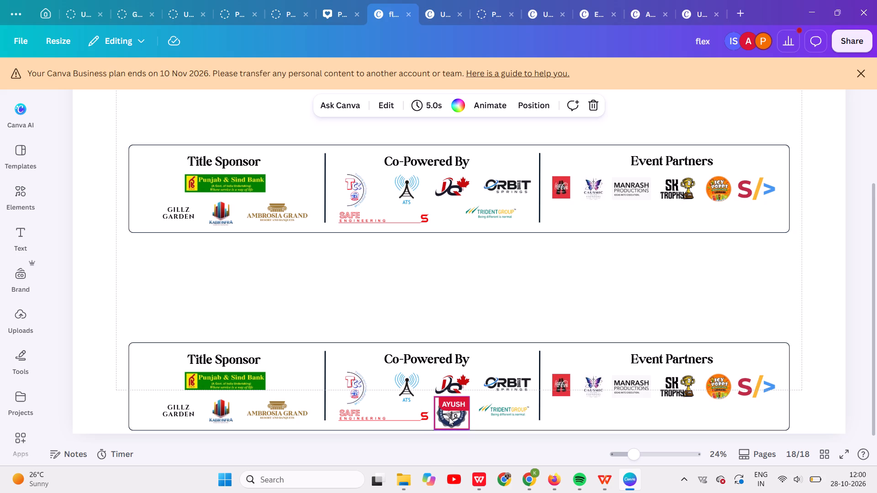
left_click(453, 416)
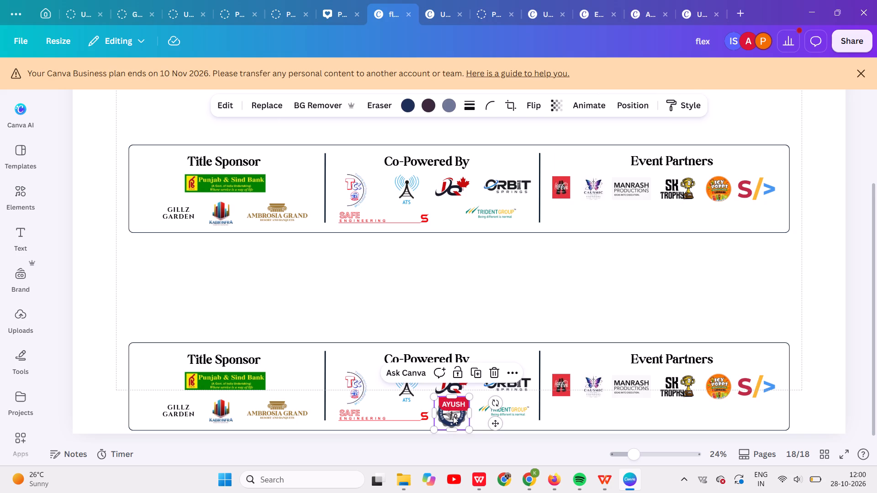
key("ctrl+c")
key("Left")
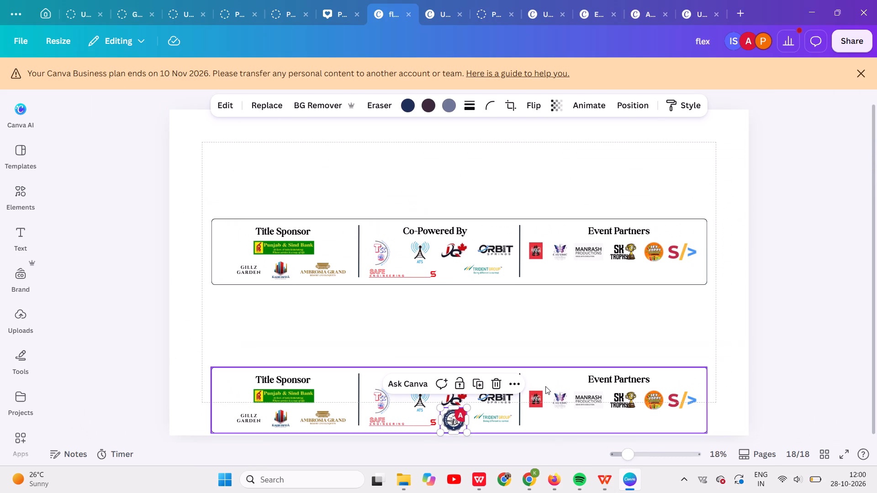
key("Left")
key("Left")
key("Left")
left_click(784, 312)
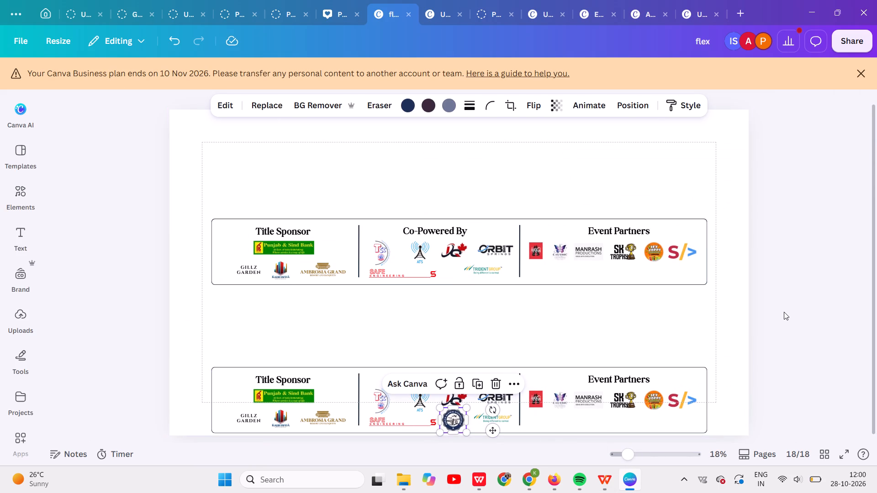
left_click(784, 312)
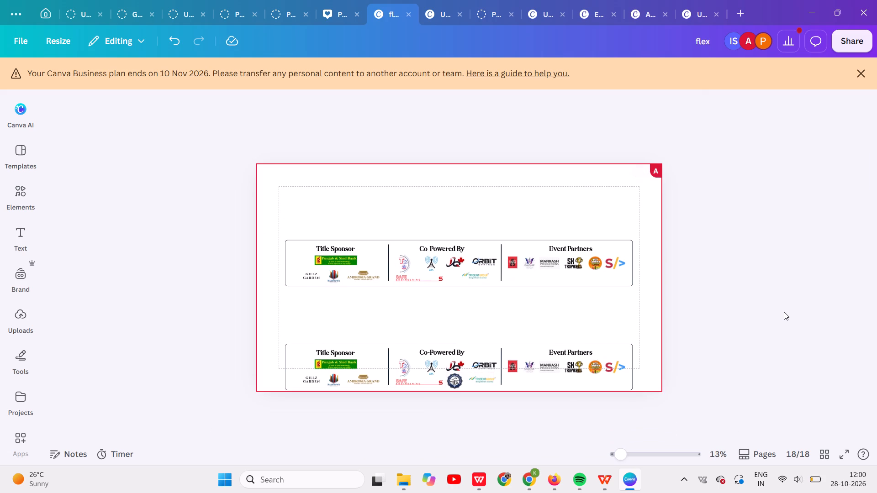
Paste the seal onto the Pencil Shaders banner on page 1, placing it under Co-Powered By between the Safe Engineering and Trident Group logos.
key("Left")
key("Left")
key("Left")
key("Left")
key("Left")
key("Left")
key("Left")
key("Left")
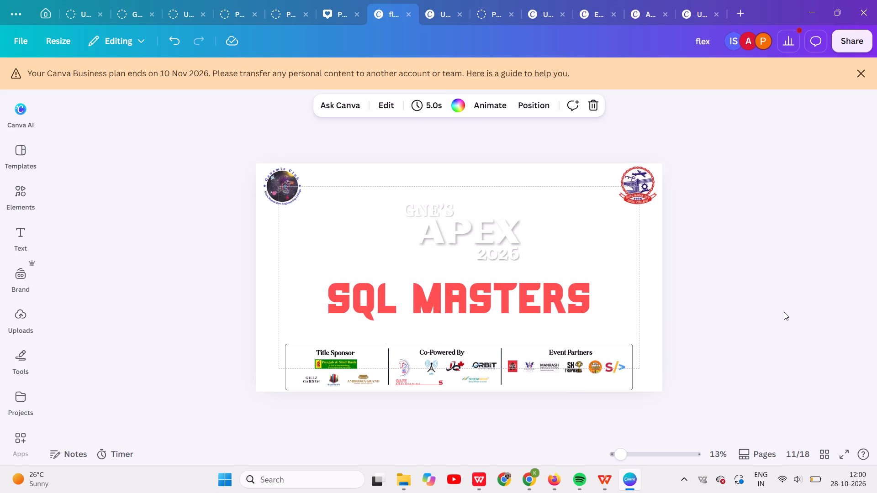
key("Left")
key("Left")
key("Left")
key("Left")
key("Left")
key("Left")
key("Left")
key("Left")
key("Left")
key("Left")
key("Left")
key("Left")
key("Left")
key("Left")
key("Left")
key("Left")
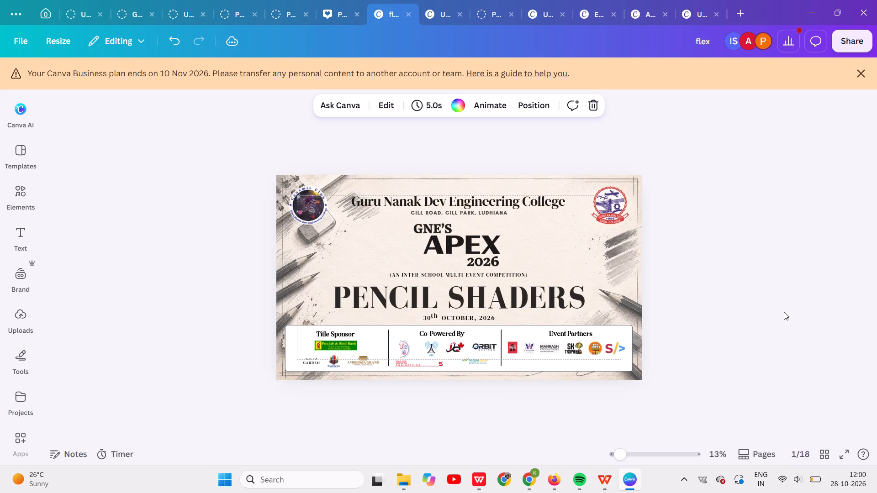
key("Left")
key("Left")
key("Left")
key("Left")
key("Left")
key("Left")
key("Left")
key("Left")
key("Left")
key("Left")
left_click(465, 362)
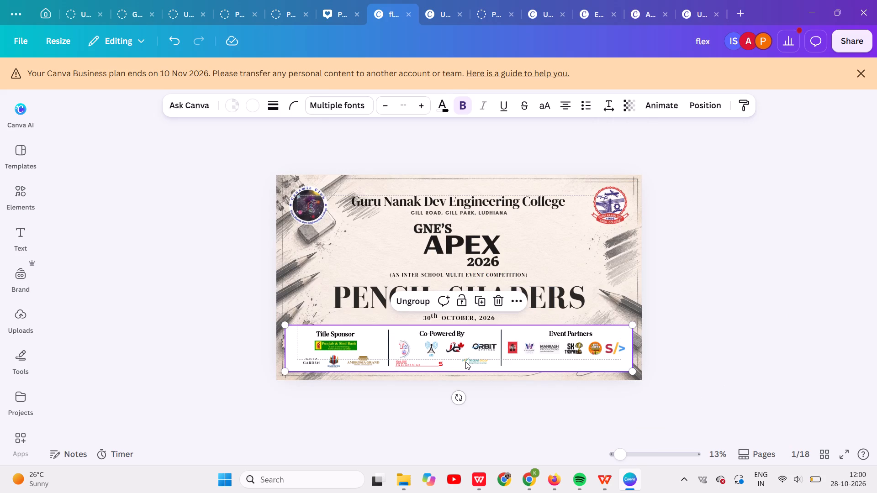
key("ctrl+v")
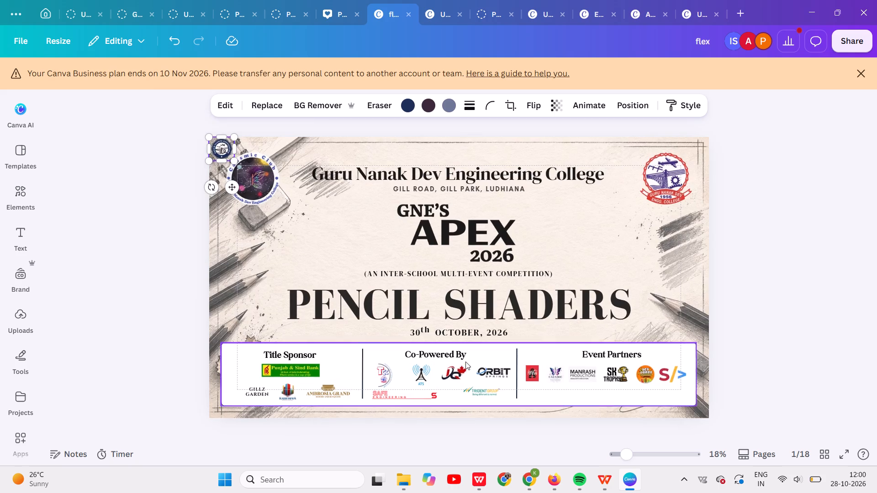
left_click_drag(163, 105, 197, 132)
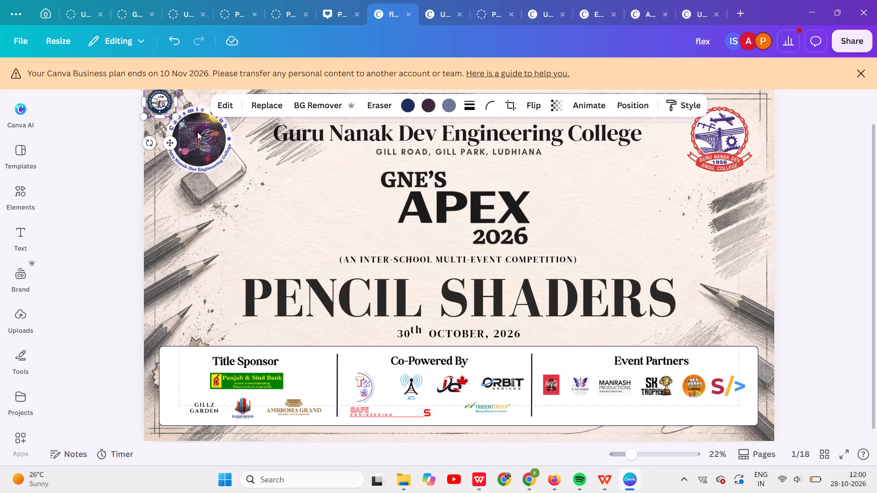
left_click_drag(197, 132, 449, 448)
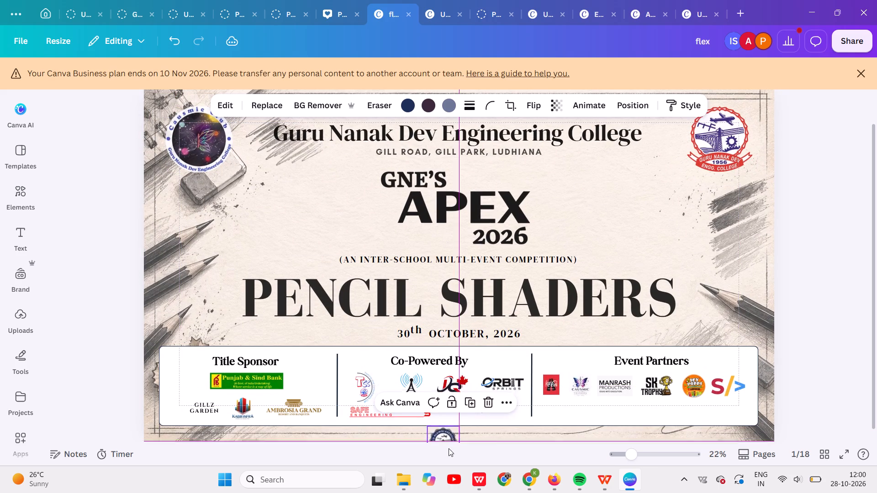
left_click_drag(449, 448, 453, 415)
left_click(453, 415)
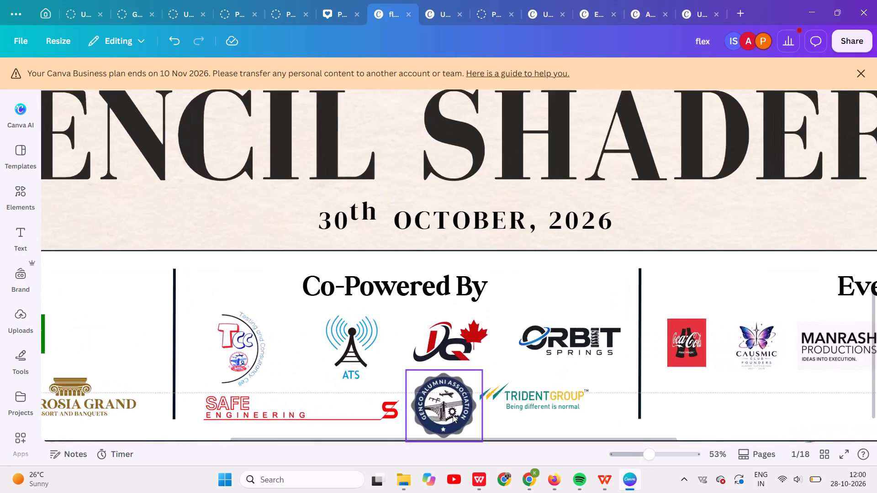
Shrink the Genco Alumni Association seal slightly and adjust its position so it fits between the Safe Engineering and Trident Group logos.
left_click(463, 393)
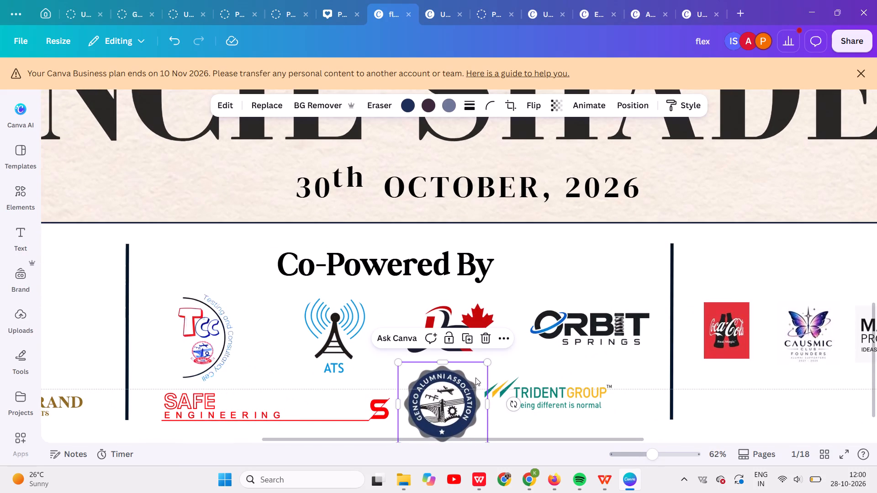
left_click_drag(486, 366, 478, 376)
left_click_drag(449, 404, 454, 396)
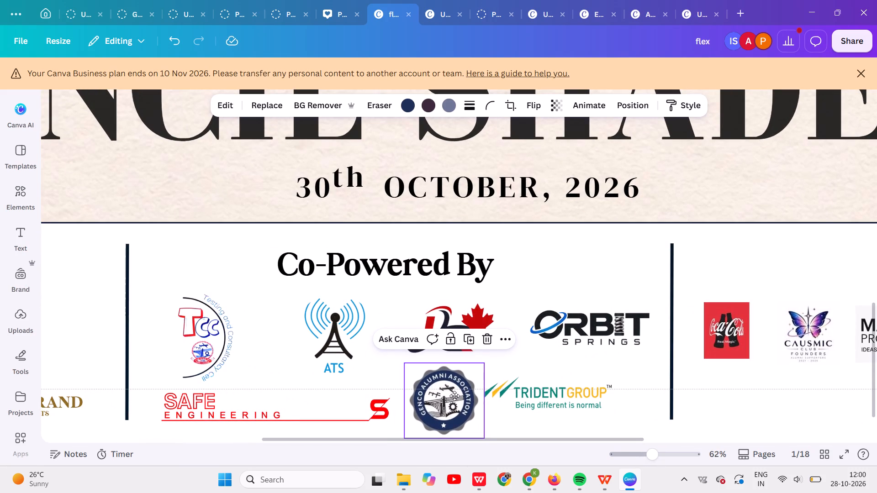
left_click_drag(454, 396, 454, 395)
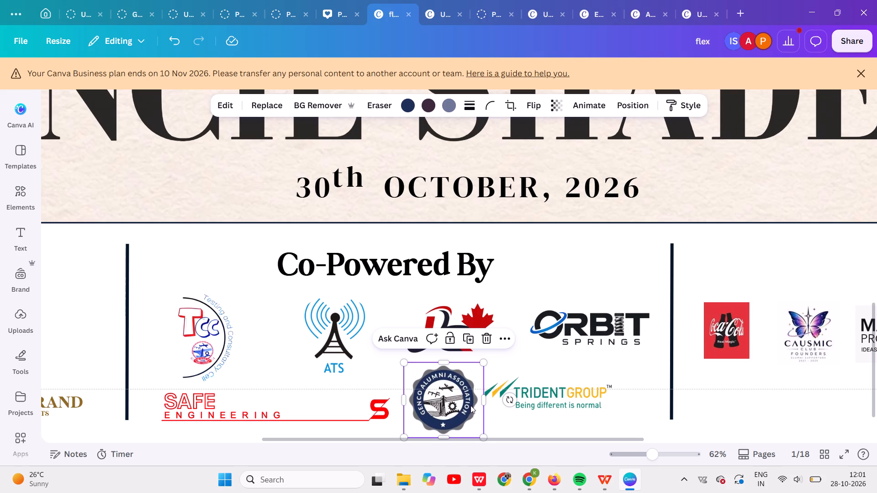
left_click(459, 404)
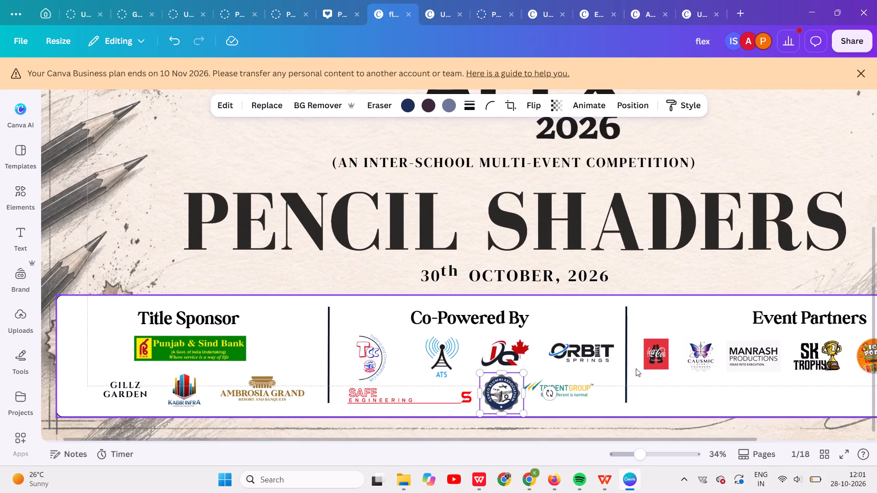
scroll(679, 370, "left", 1)
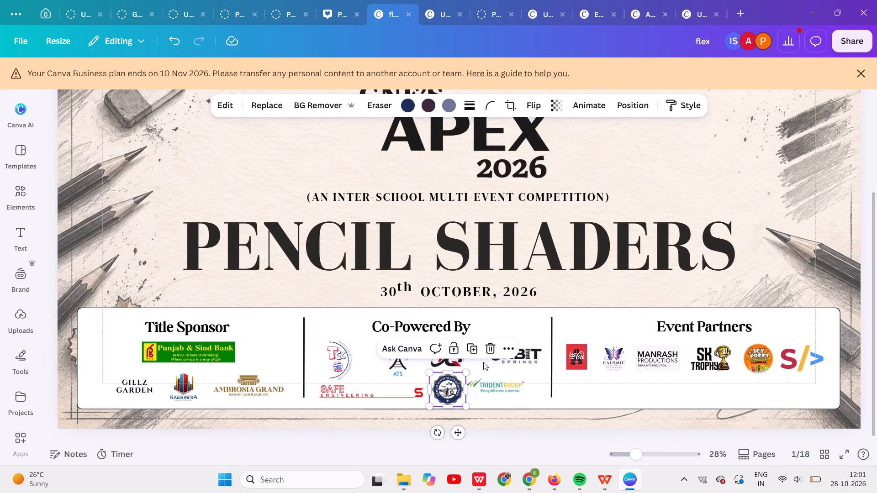
left_click_drag(466, 406, 462, 402)
left_click_drag(459, 407, 461, 409)
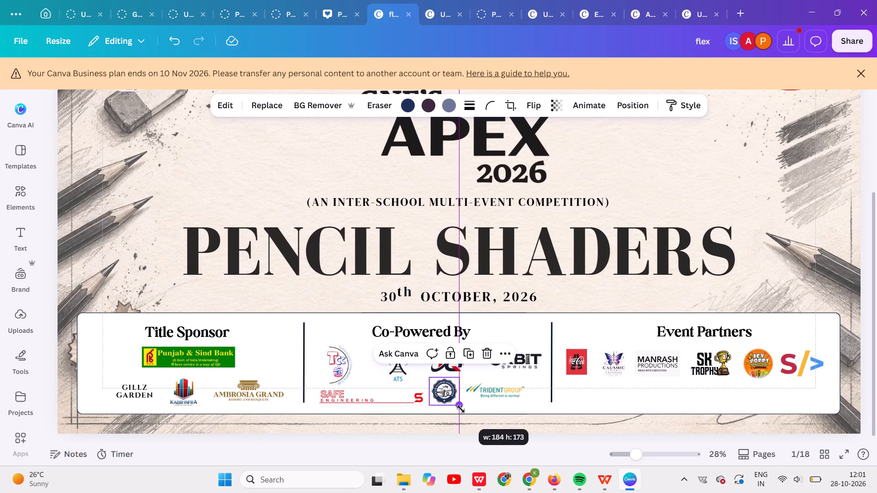
left_click_drag(461, 409, 464, 411)
left_click(465, 408)
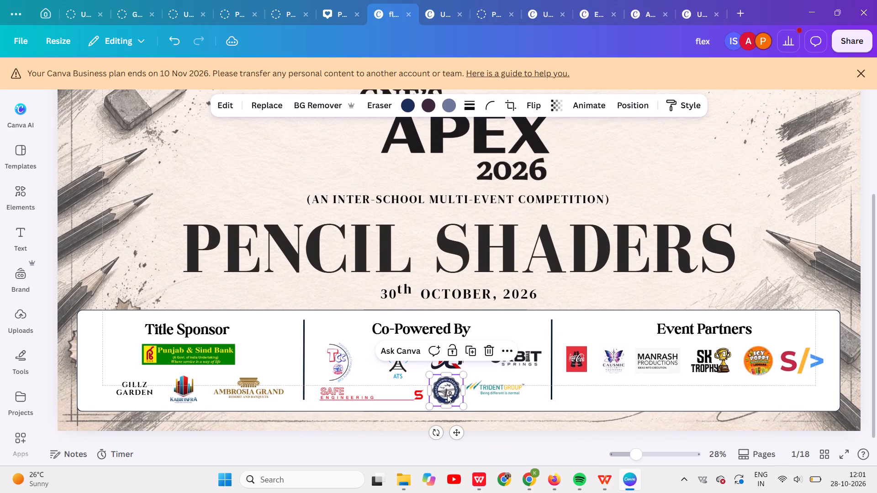
left_click(447, 395)
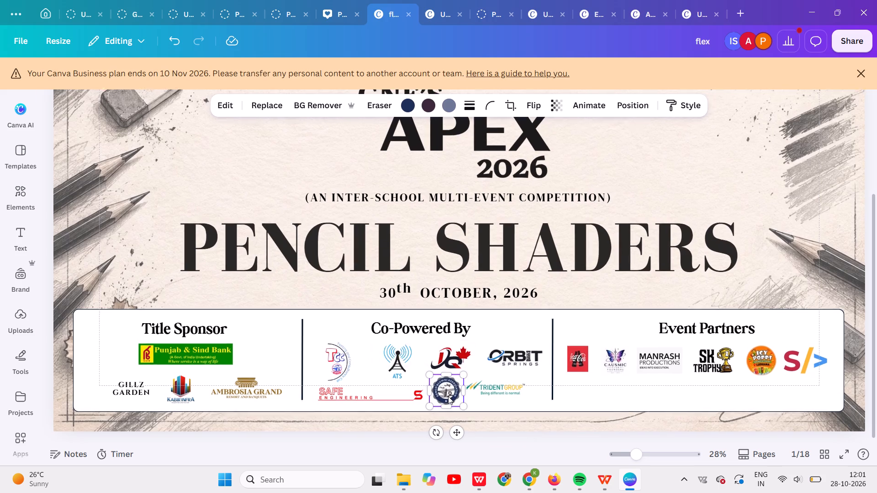
left_click(450, 390)
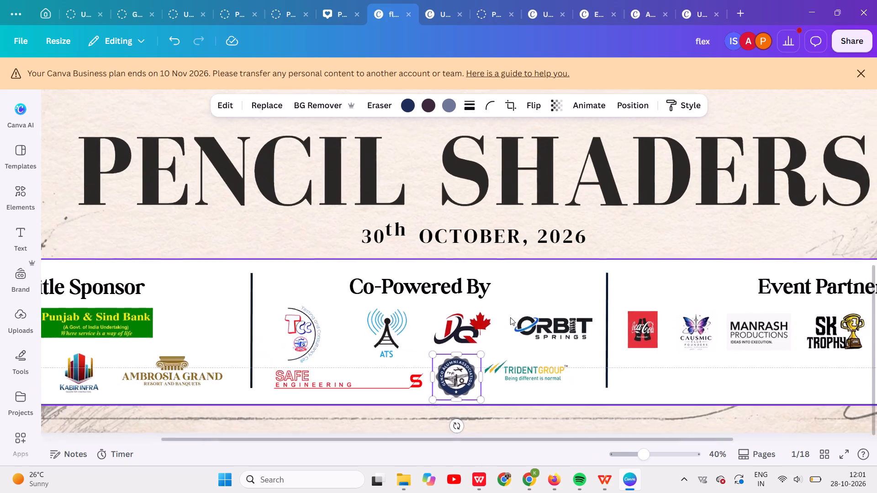
Ungroup the sponsor strip on the Pencil Shaders banner so its logos can be selected individually.
left_click(356, 351)
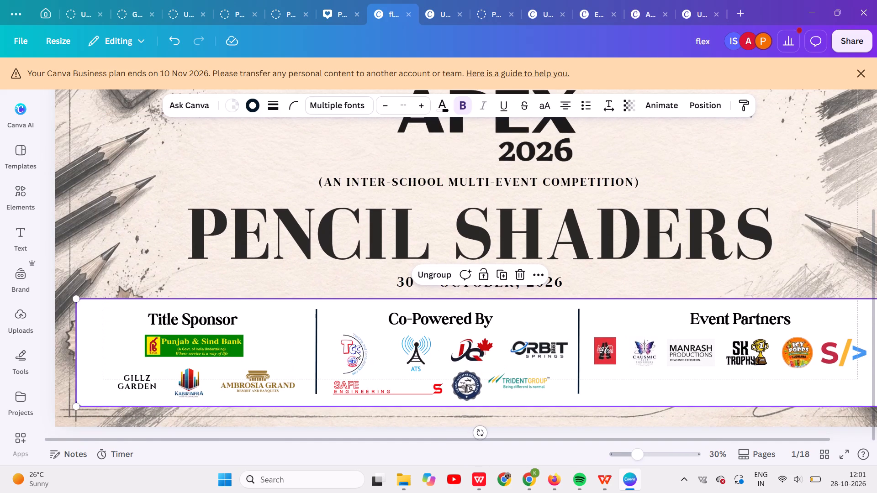
left_click(355, 273)
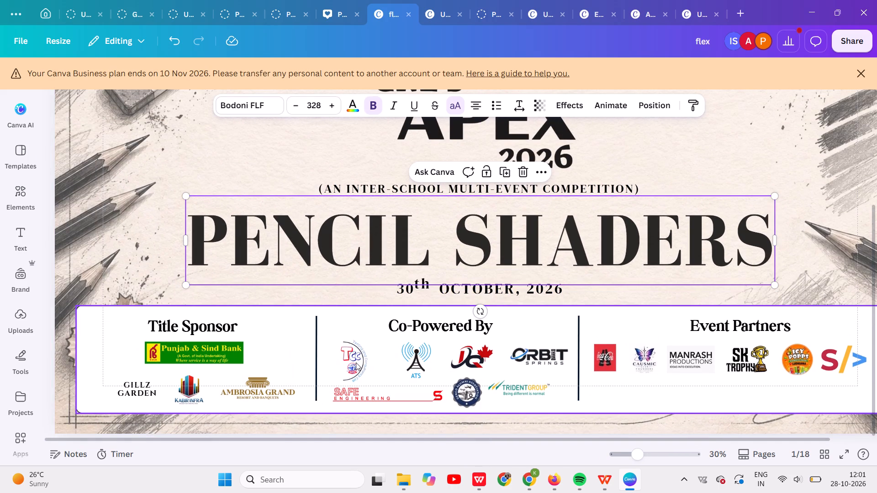
left_click(356, 362)
left_click(356, 363)
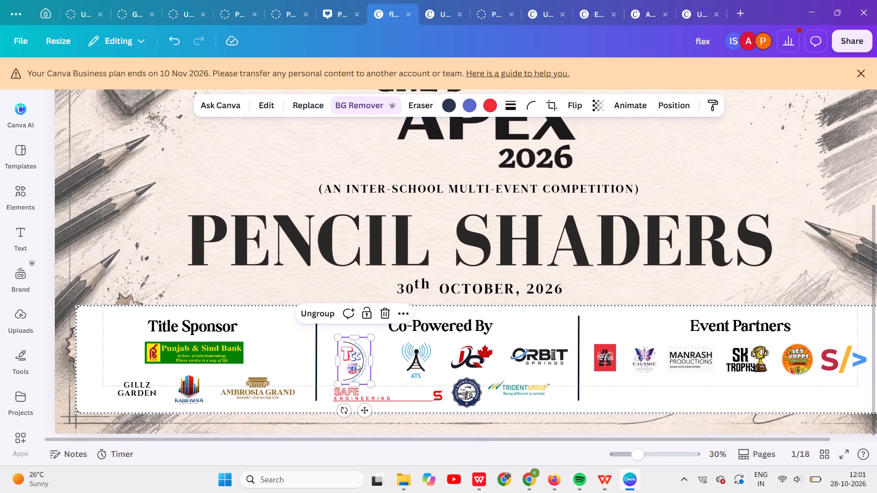
left_click(415, 361, "shift")
left_click(415, 361, "shift")
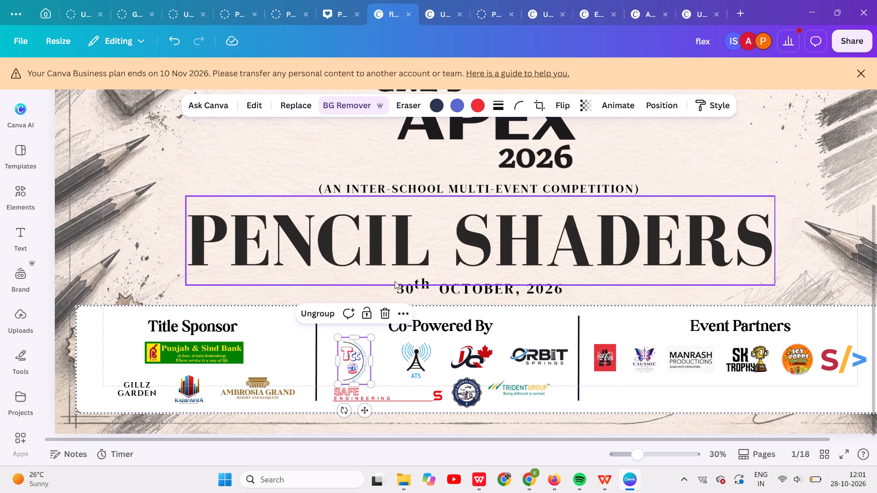
left_click(395, 281)
left_click(386, 330)
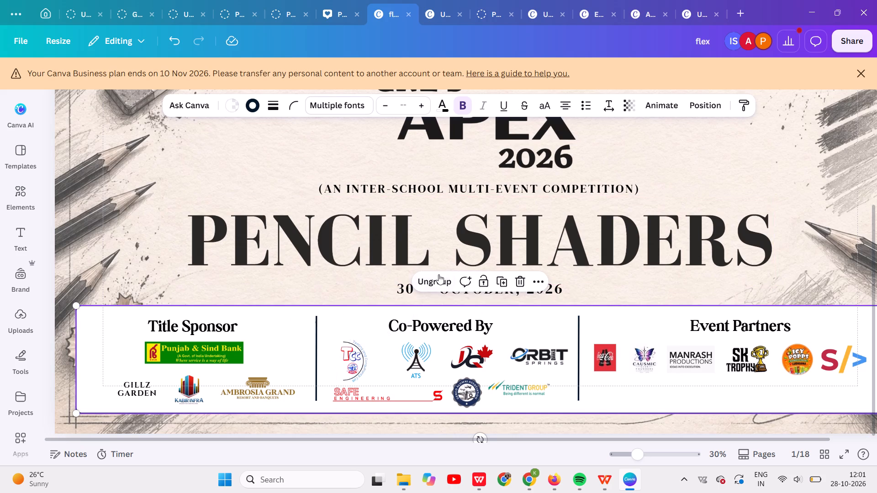
left_click(436, 278)
left_click(335, 282)
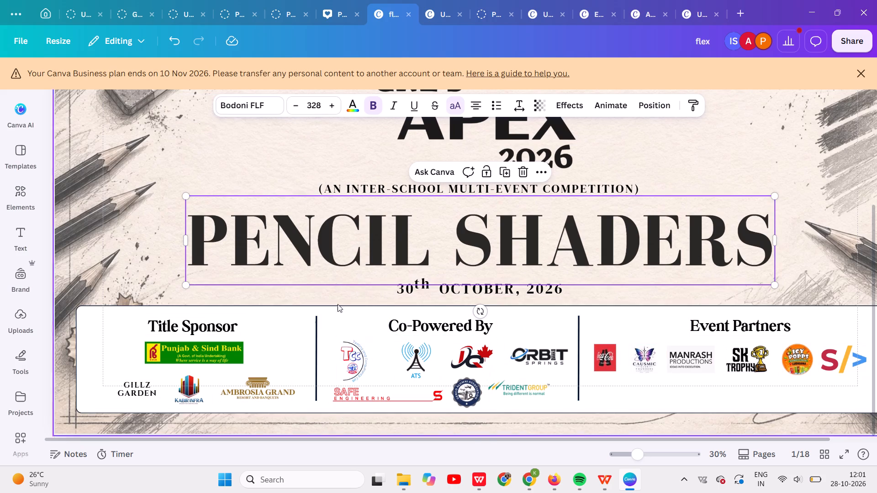
Copy all seven Co-Powered By logos from the Pencil Shaders banner together, including the Genco Alumni Association seal.
left_click(360, 371)
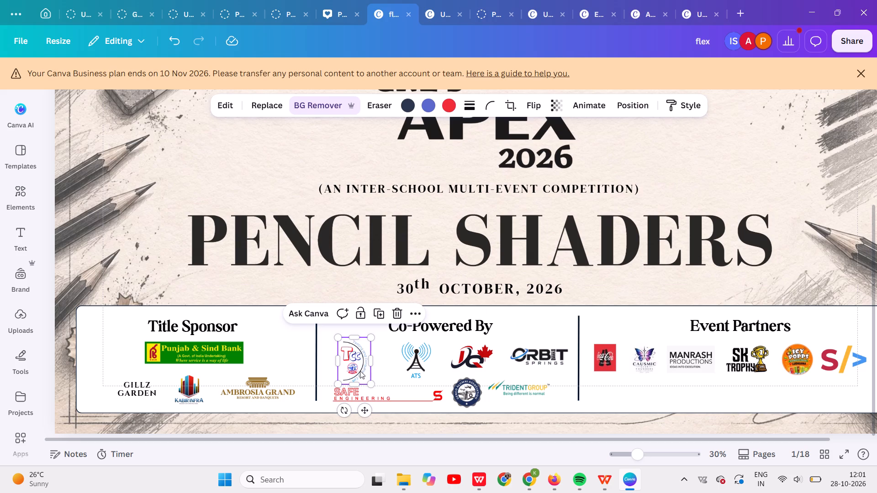
left_click(428, 364, "shift")
left_click(474, 363, "shift")
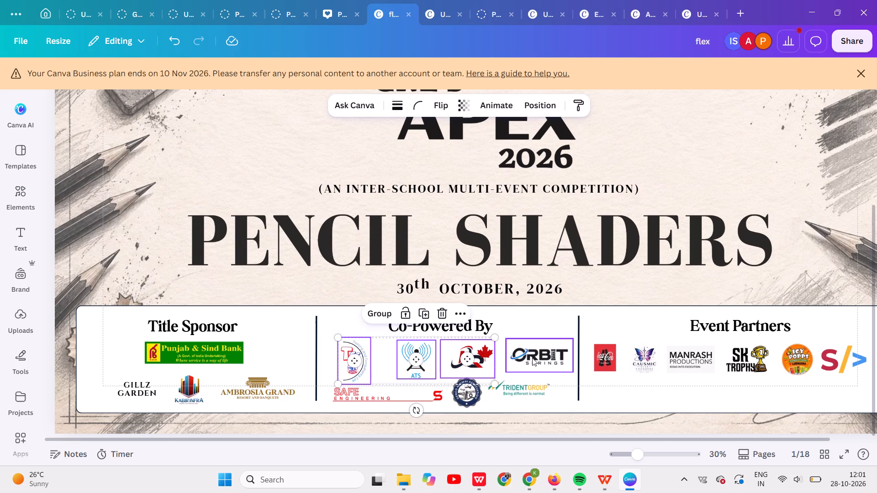
left_click(532, 358, "shift")
left_click(531, 390, "shift")
left_click(471, 392, "shift")
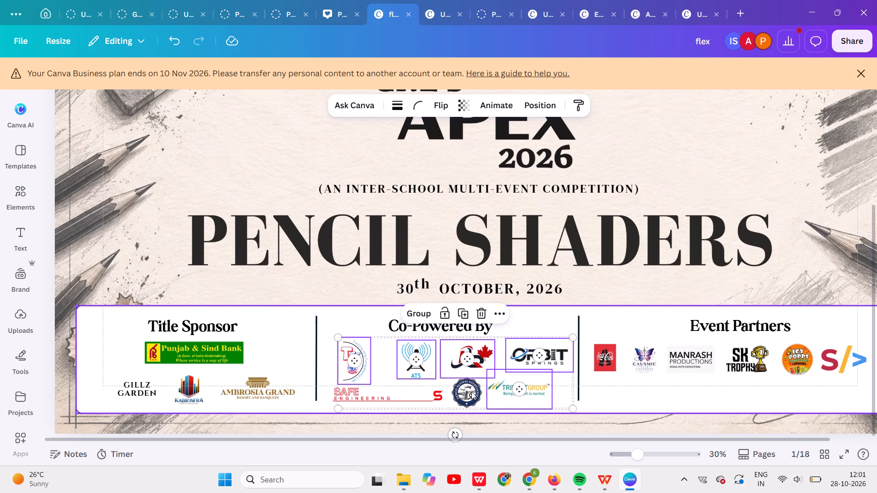
left_click(411, 395, "shift")
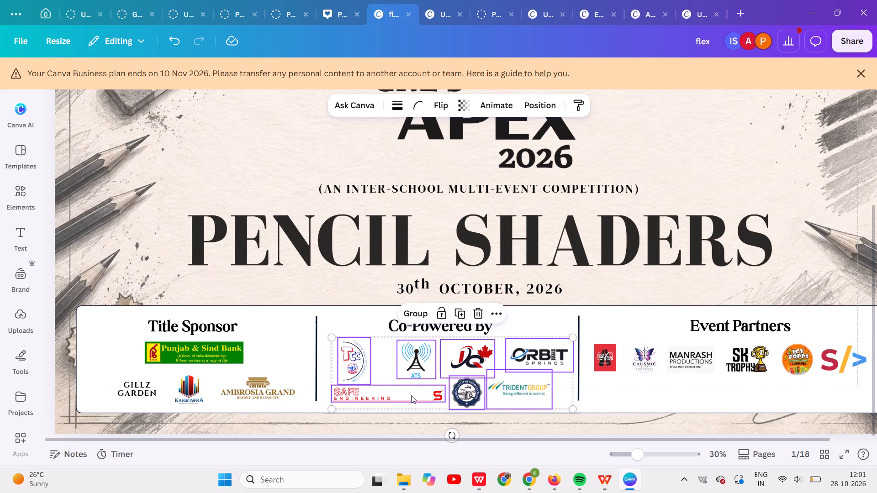
key("ctrl+c")
On the Rangoli Marvels banner on page 2, delete the leftover logo in the middle sponsor section and paste the copied Co-Powered By logos.
scroll(411, 395, "left", 1)
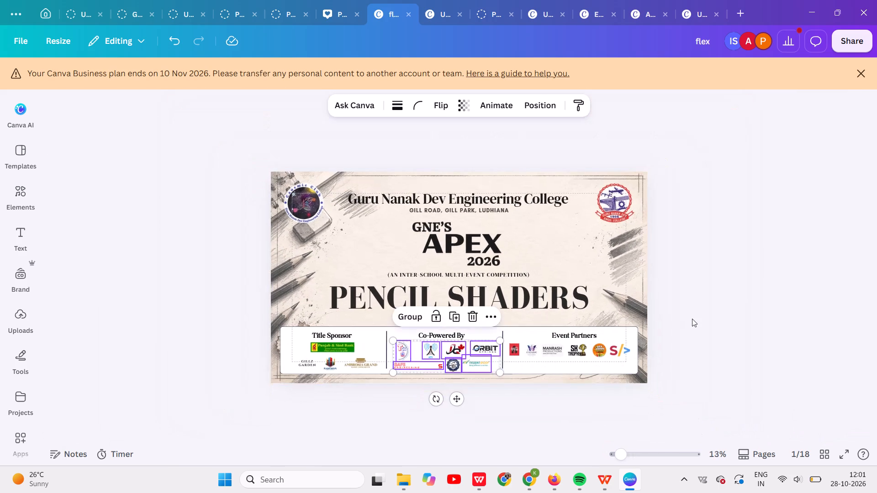
left_click(692, 319)
key("Right")
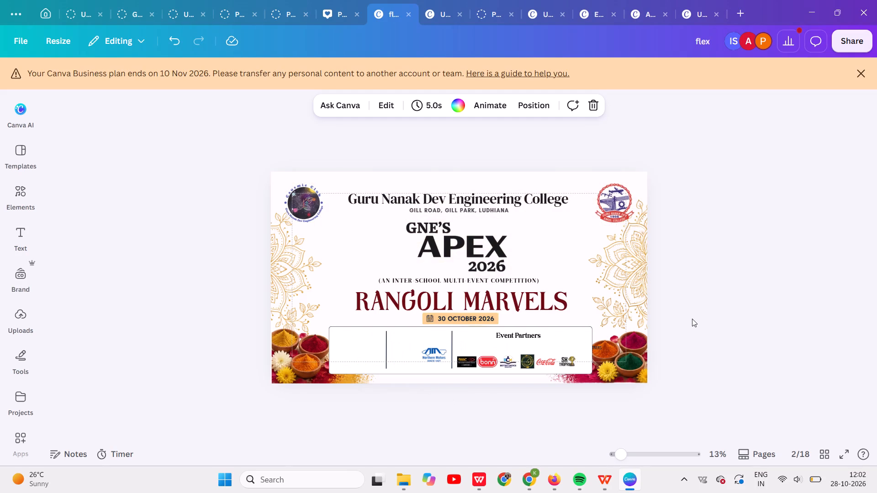
left_click(437, 357)
key("BackSpace")
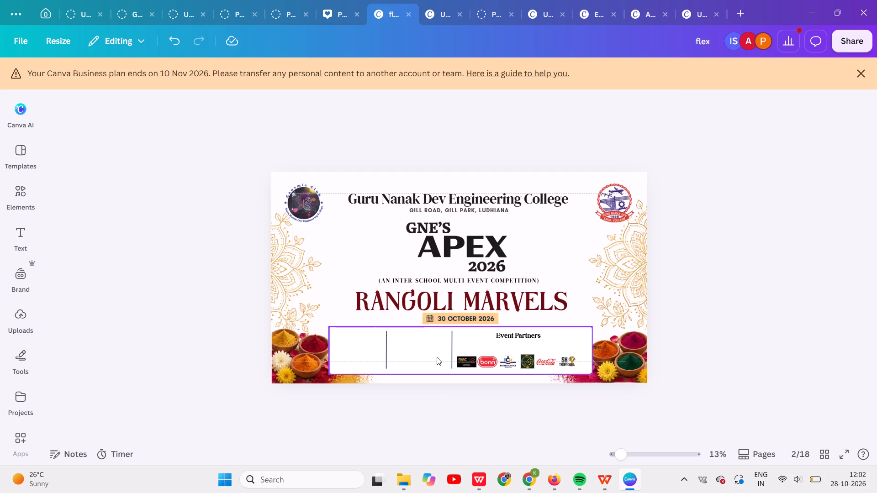
key("ctrl+v")
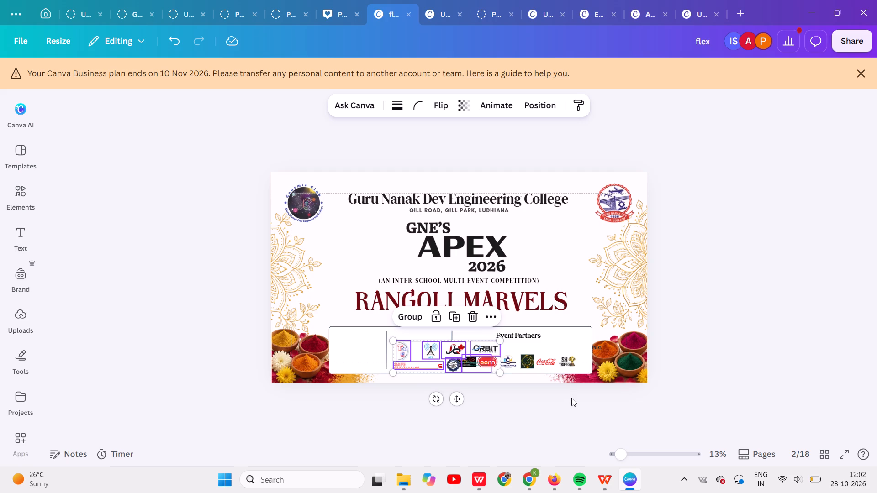
key("Right")
key("Right")
key("Right")
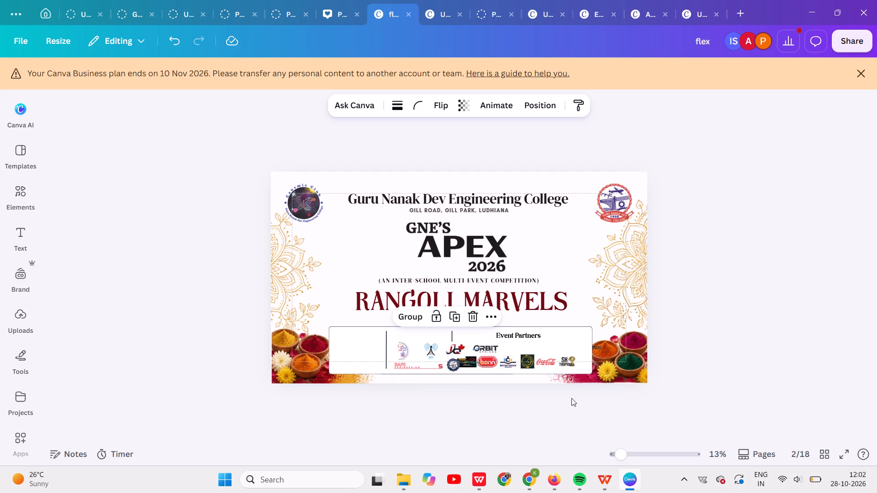
left_click(715, 367)
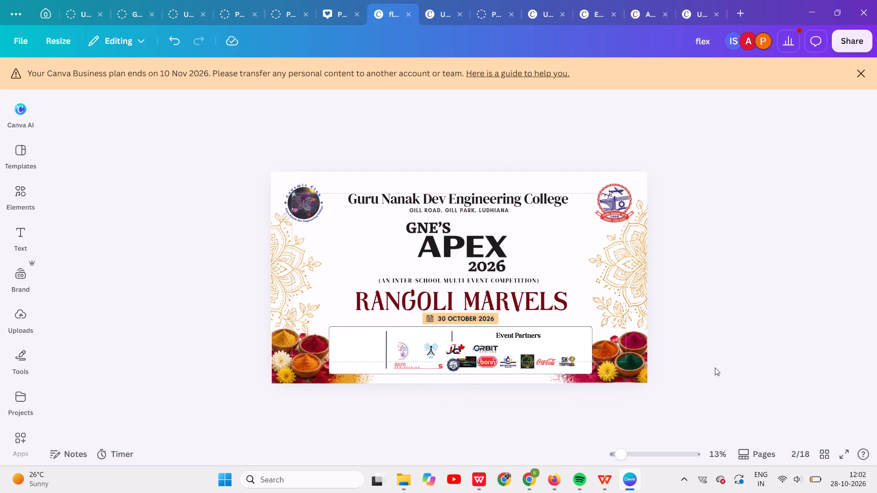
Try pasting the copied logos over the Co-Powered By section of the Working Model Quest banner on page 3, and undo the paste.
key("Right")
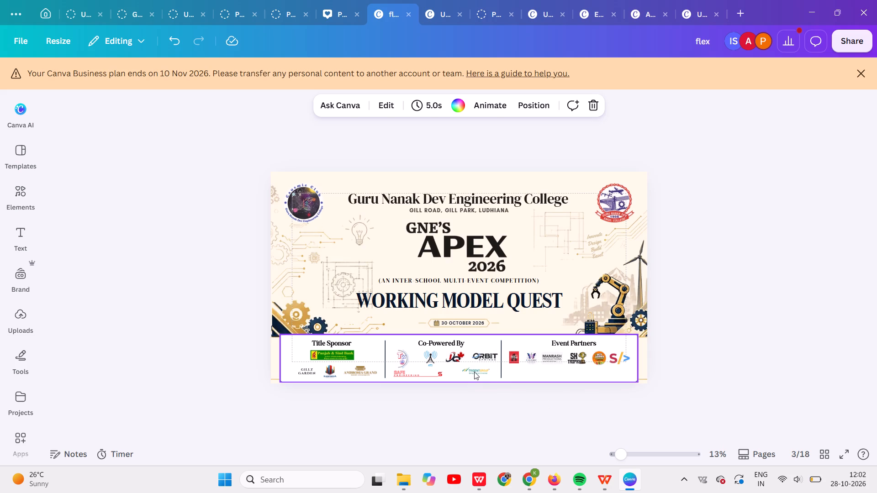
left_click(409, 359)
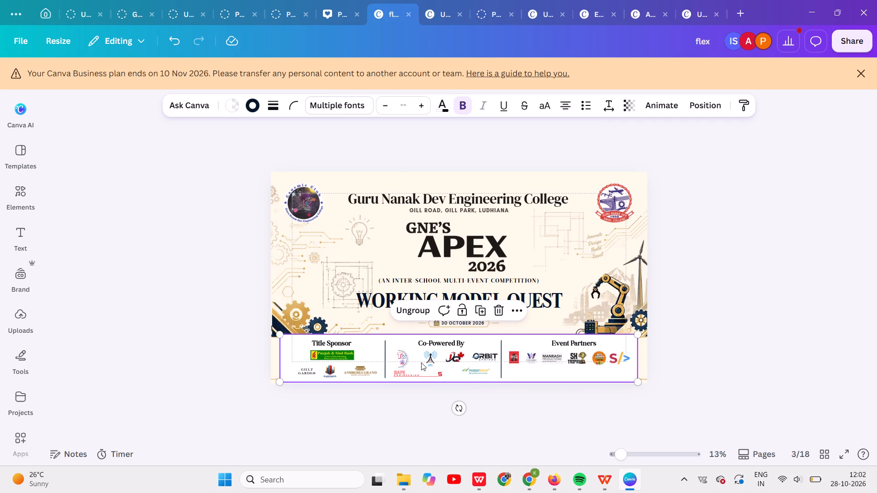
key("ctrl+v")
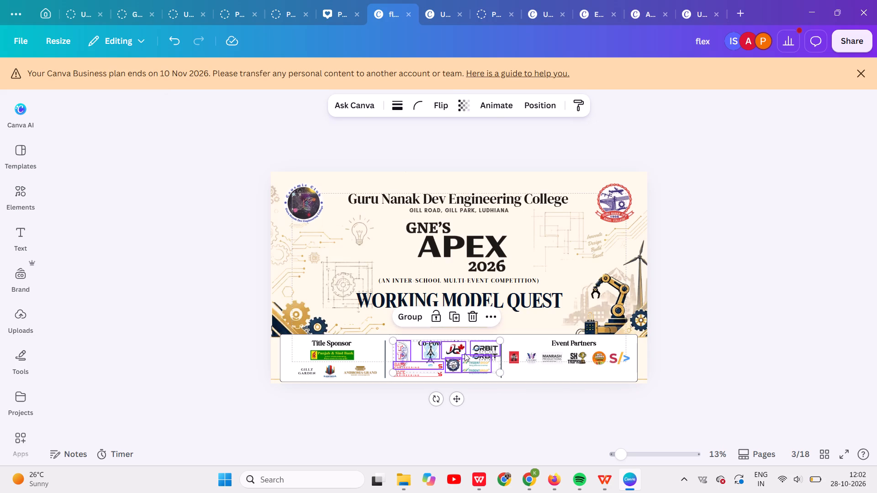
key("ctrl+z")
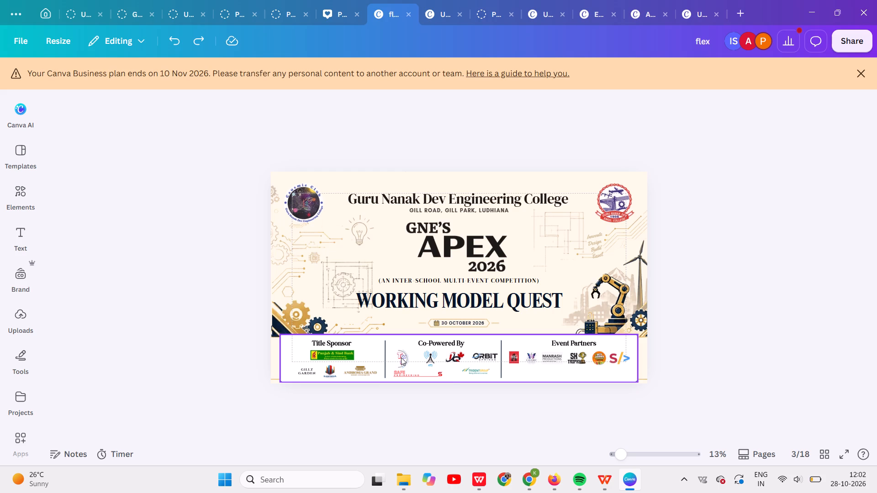
Ungroup the sponsor strip on the Working Model Quest banner so its logos can be selected individually.
scroll(401, 357, "down", 1)
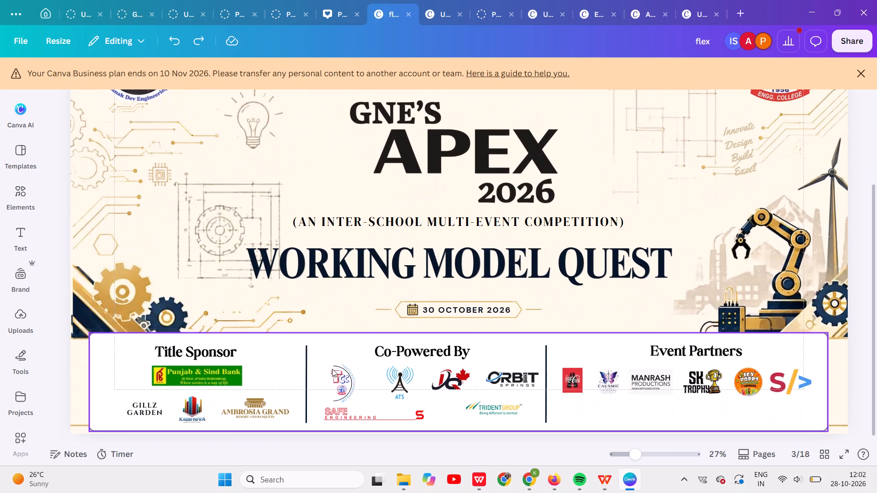
left_click(352, 357)
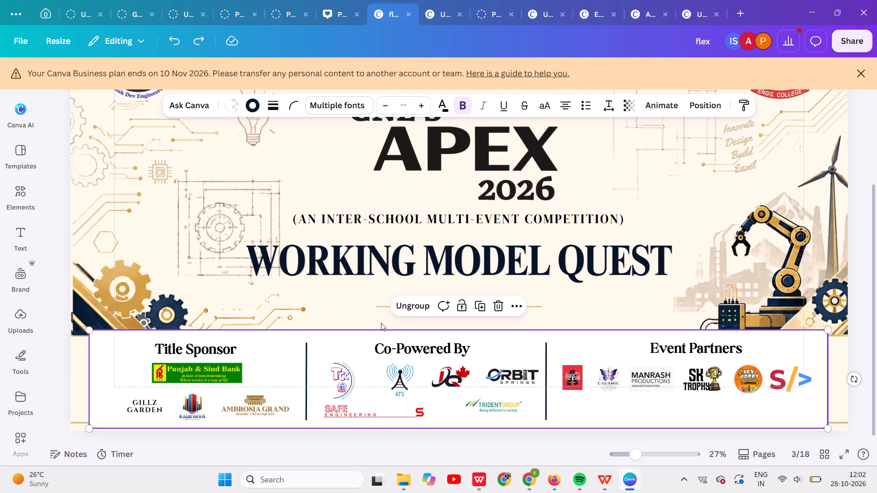
left_click(360, 339)
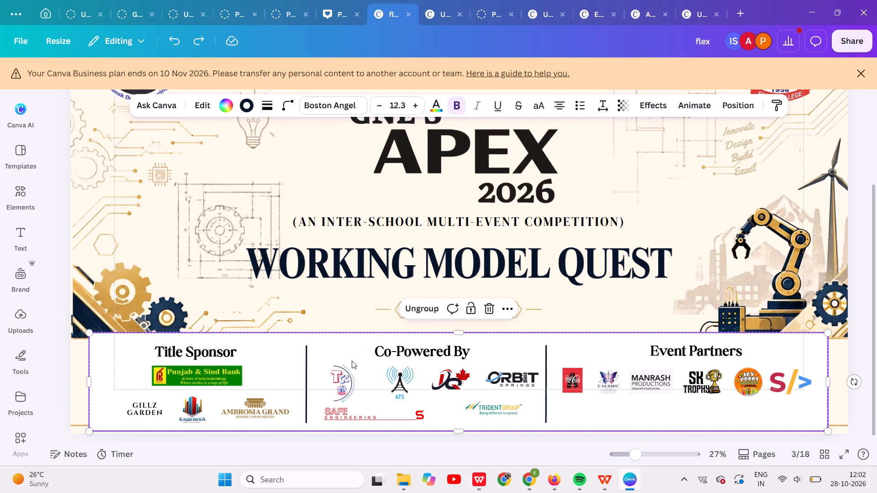
key("super+v")
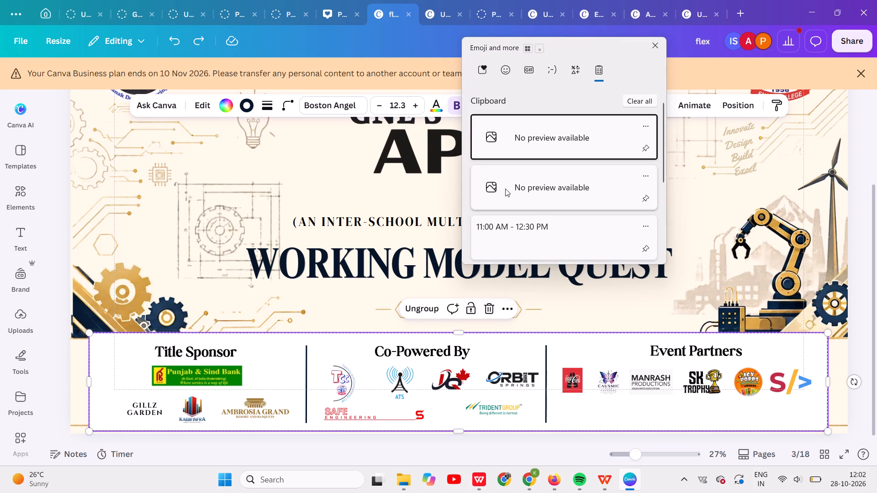
left_click(352, 315)
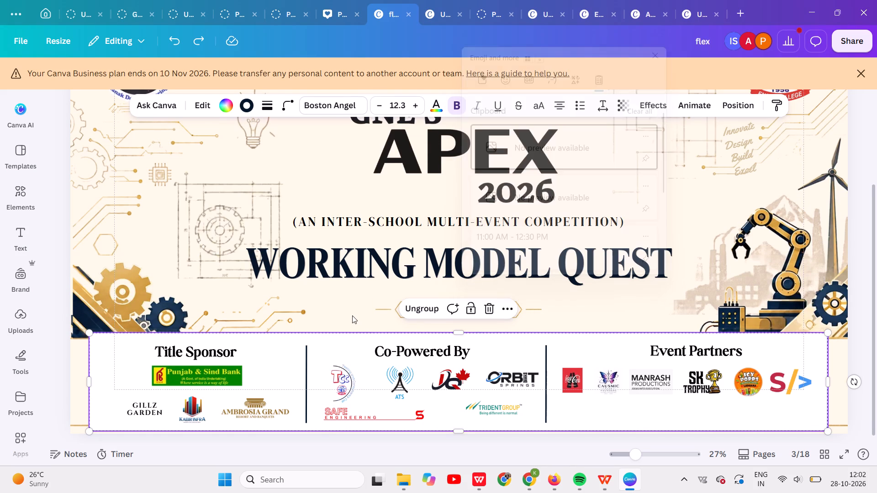
left_click(338, 358)
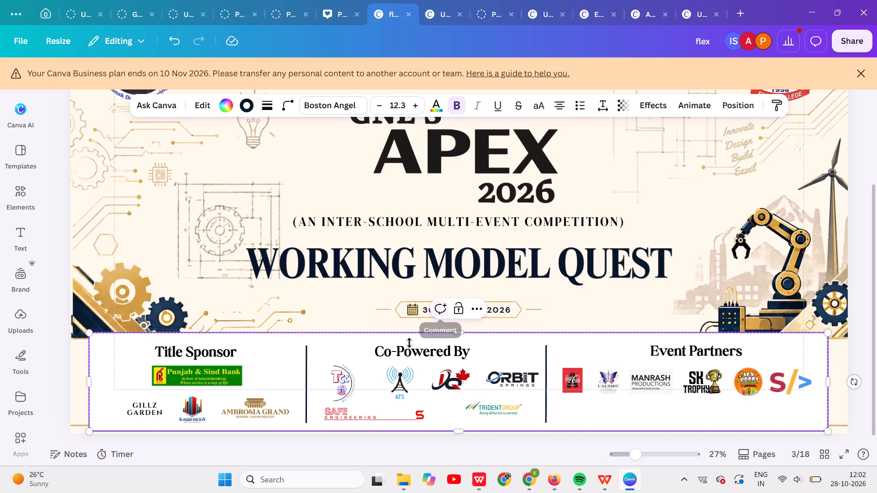
left_click(355, 361)
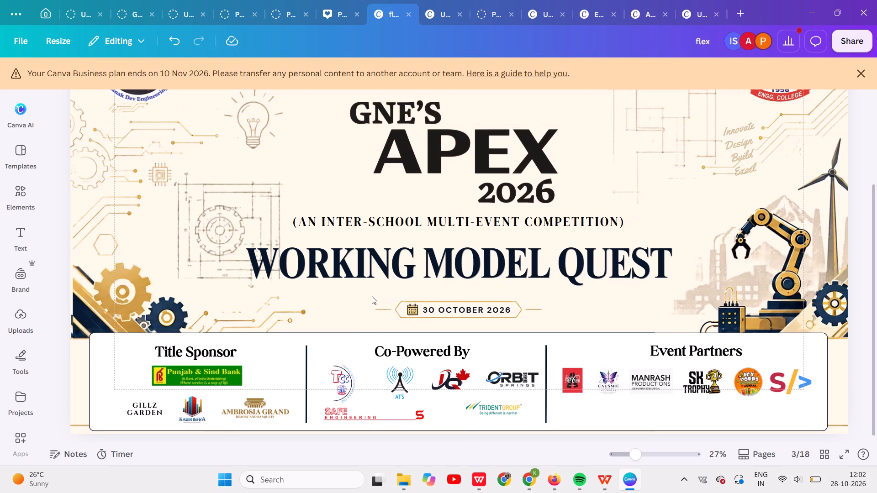
left_click(372, 296)
left_click(354, 351)
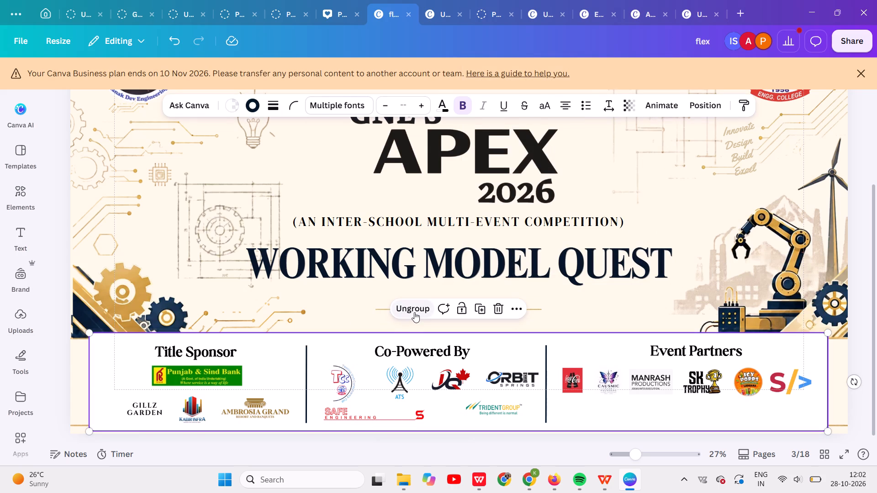
left_click(414, 312)
left_click(356, 316)
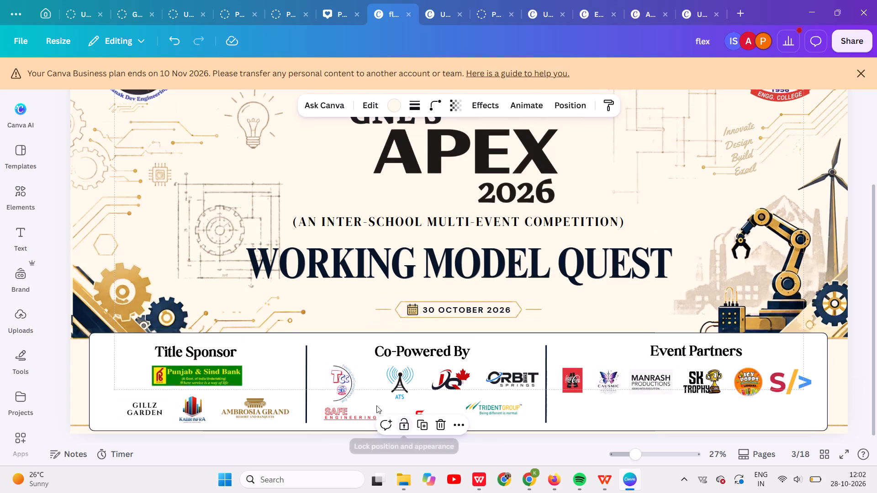
Delete all six existing logos under Co-Powered By on the Working Model Quest banner, keeping the heading.
left_click(354, 390)
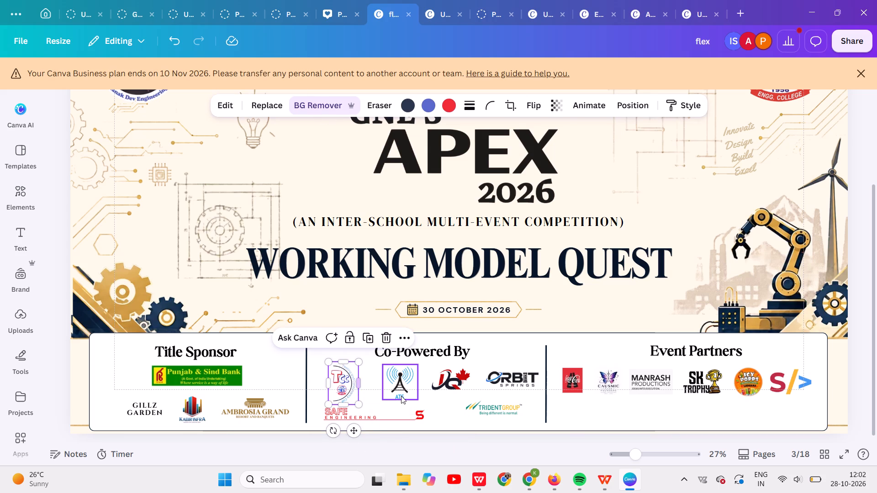
left_click(401, 396, "shift")
left_click_drag(450, 390, 509, 386, "shift")
left_click(509, 386, "shift")
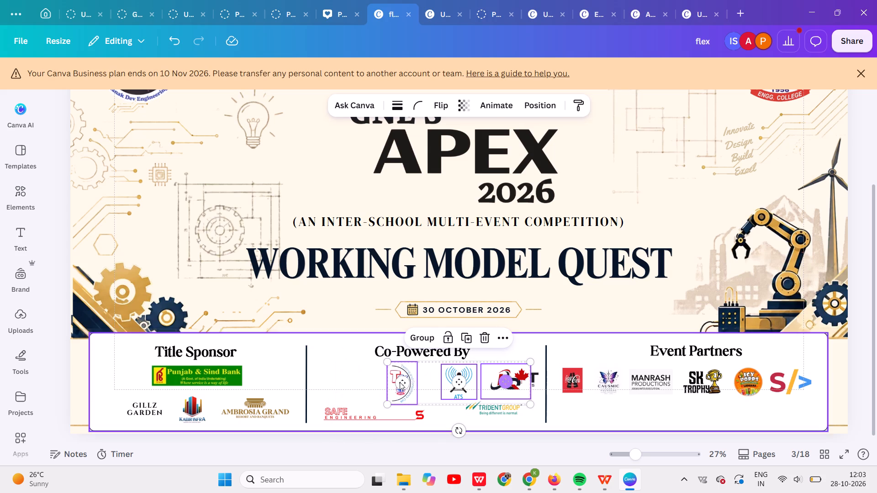
left_click_drag(397, 383, 374, 385, "shift")
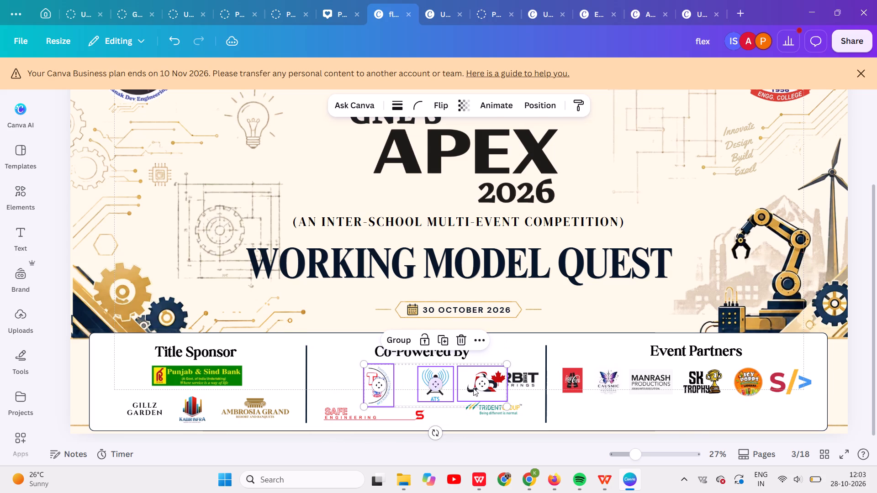
left_click(513, 387, "shift")
left_click(509, 413, "shift")
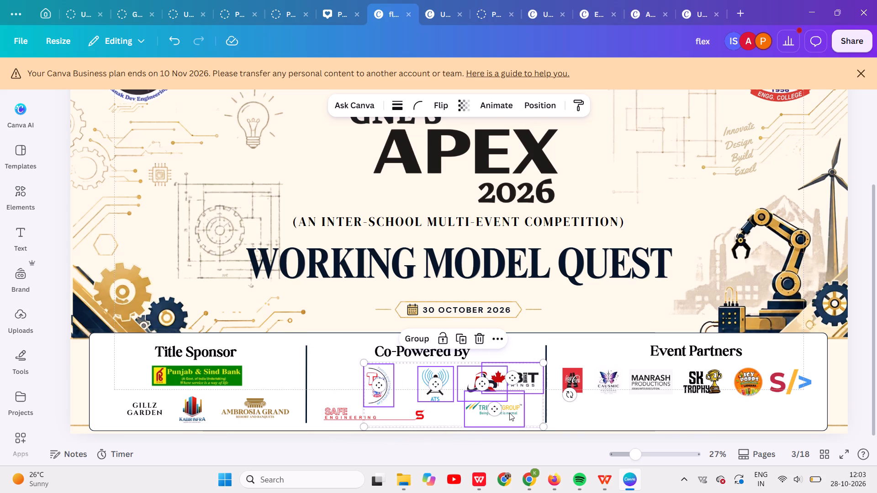
left_click(411, 416, "shift")
key("BackSpace")
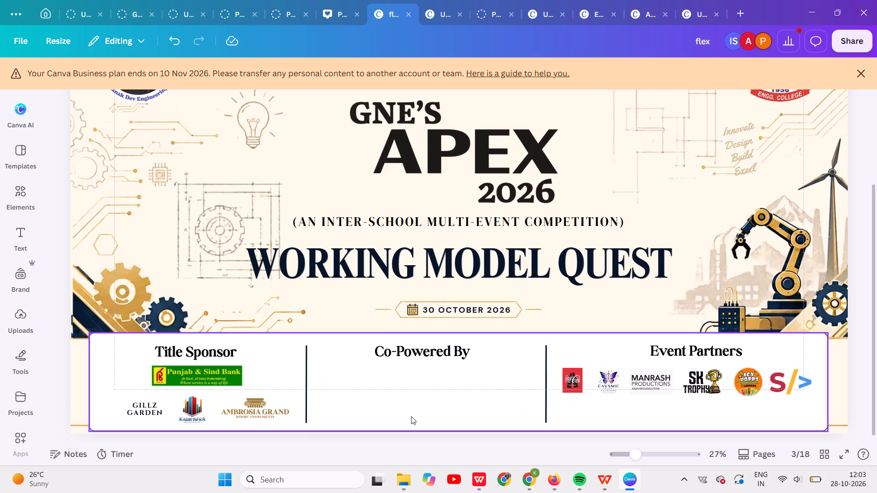
Paste the copied logos on the Working Model Quest banner and position them beneath the Co-Powered By heading, between the two dividers.
key("ctrl+v")
left_click_drag(428, 374, 428, 381)
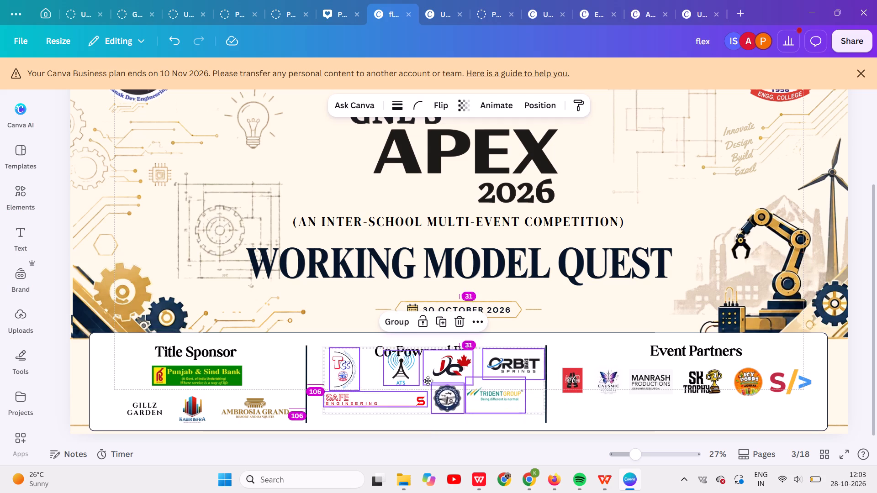
left_click_drag(428, 381, 426, 389)
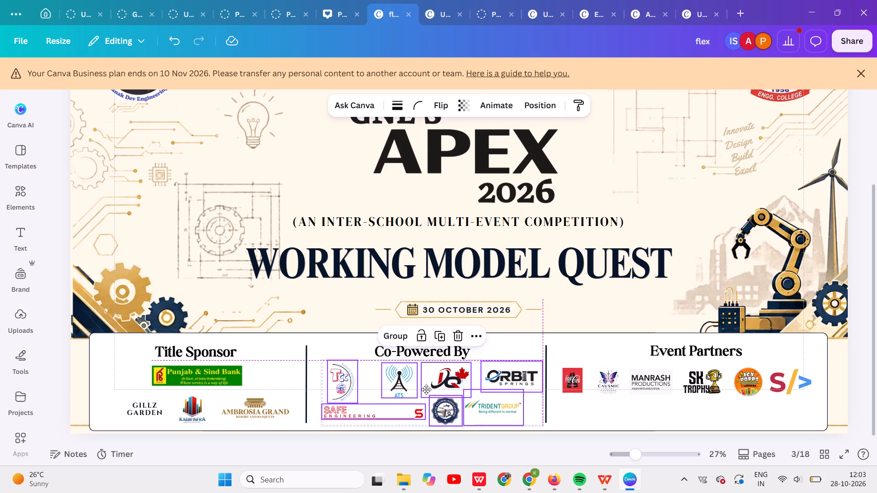
left_click_drag(426, 389, 426, 389)
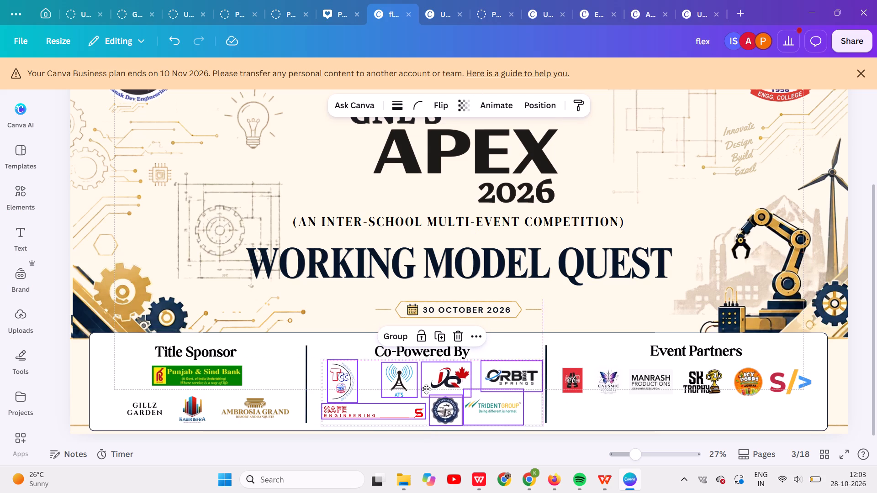
left_click_drag(426, 389, 426, 389)
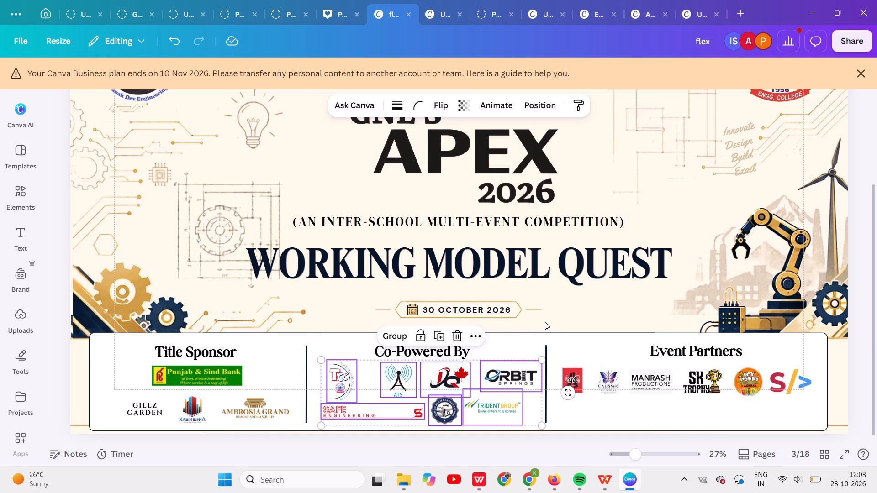
left_click(799, 294)
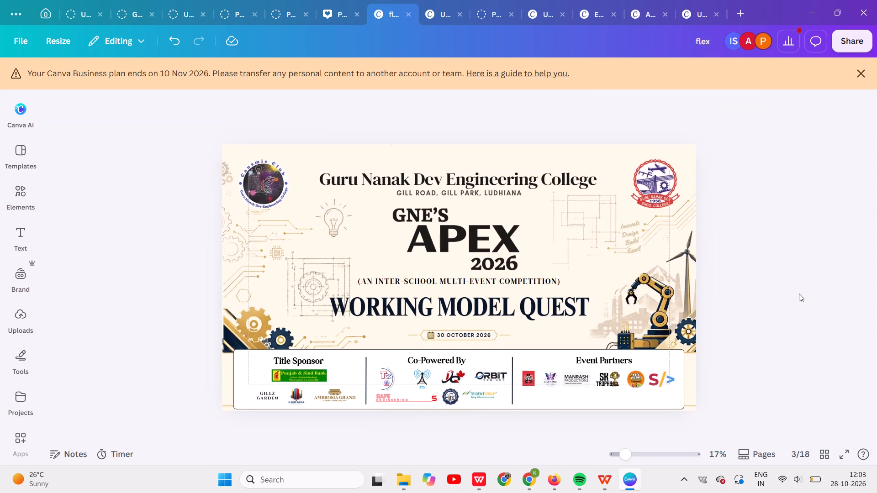
left_click(681, 355)
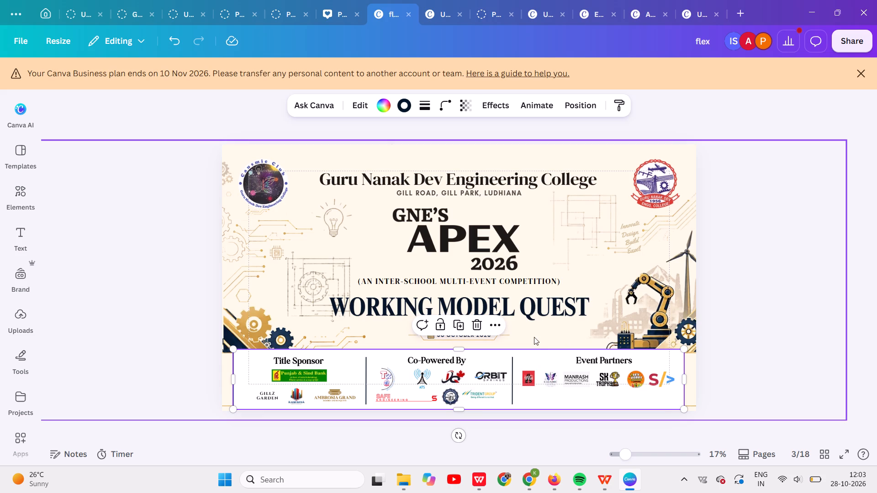
left_click(781, 341)
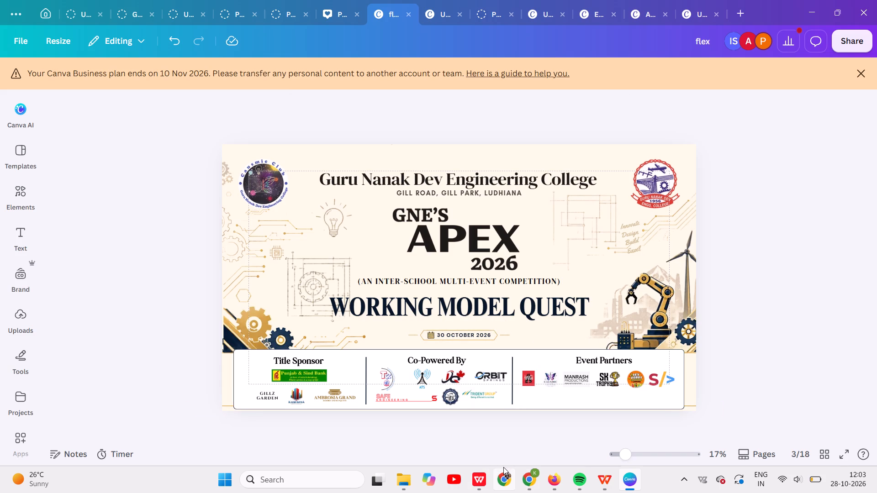
Ungroup the sponsor strip on the Reel Artistry banner on page 4.
key("Right")
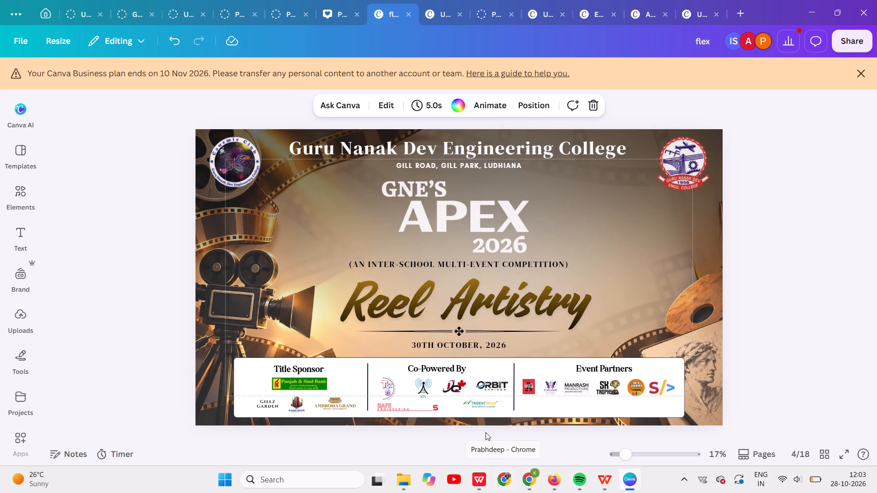
left_click(412, 388)
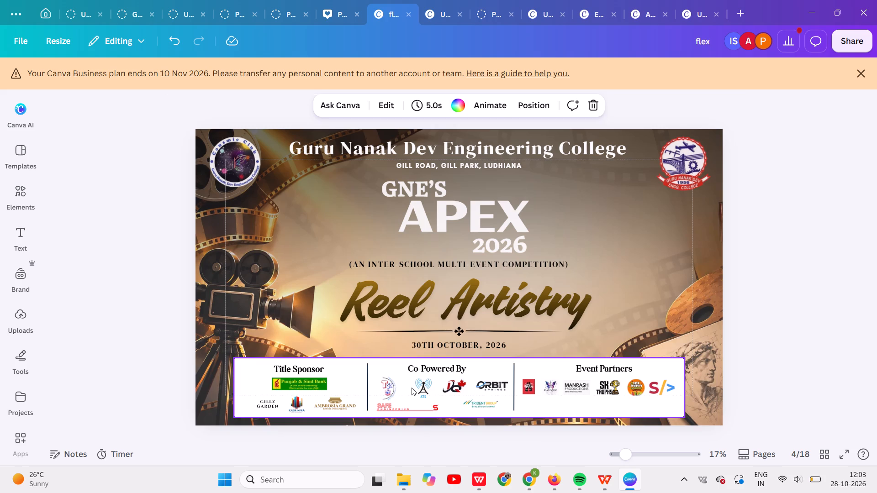
left_click(412, 329)
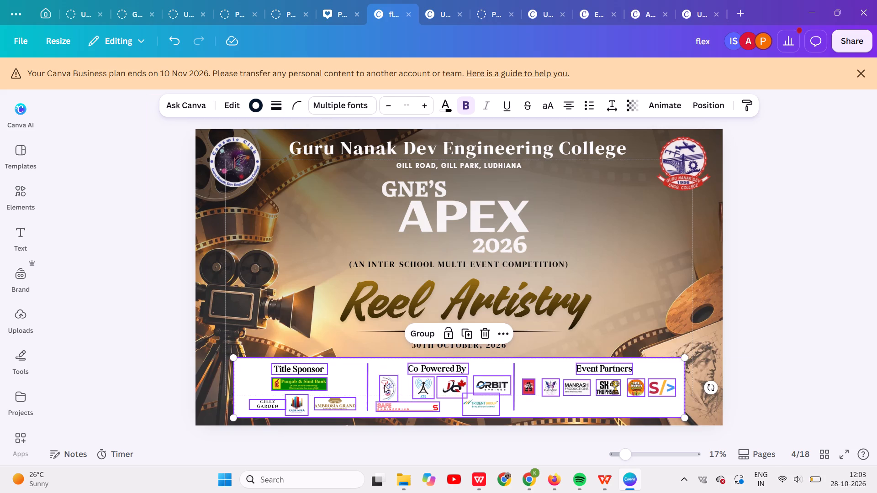
Delete all six existing logos under Co-Powered By on the Reel Artistry banner, keeping the heading.
left_click(389, 392)
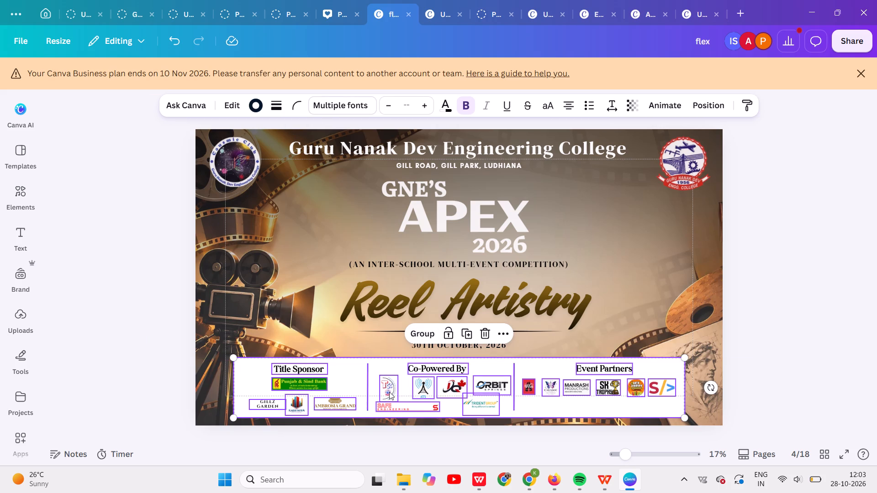
left_click(389, 392, "shift")
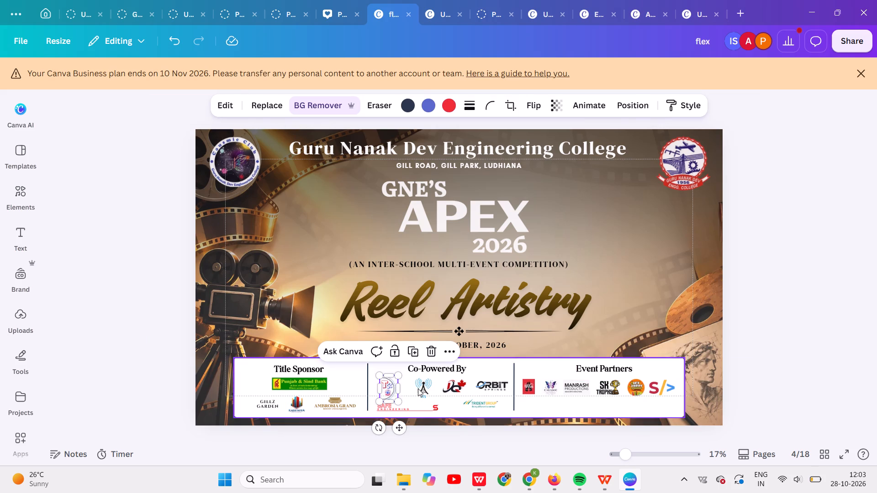
left_click(418, 388, "shift")
left_click(443, 388, "shift")
left_click_drag(476, 387, 483, 404, "shift")
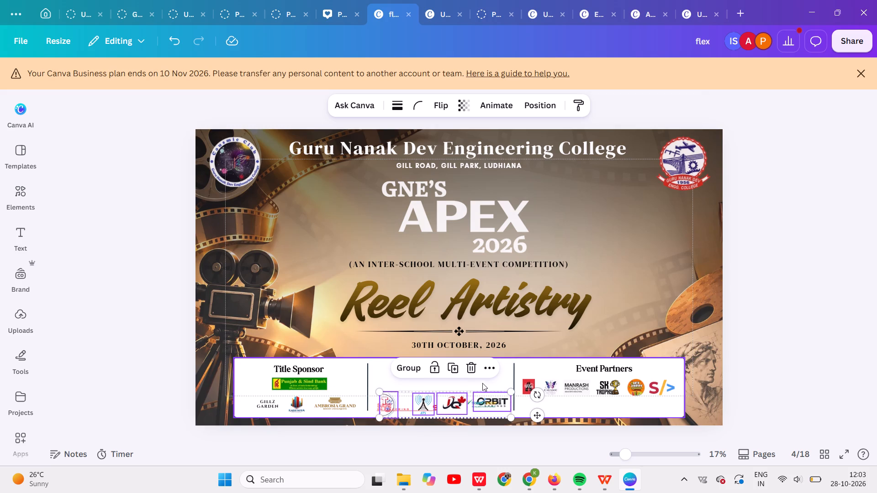
key("BackSpace")
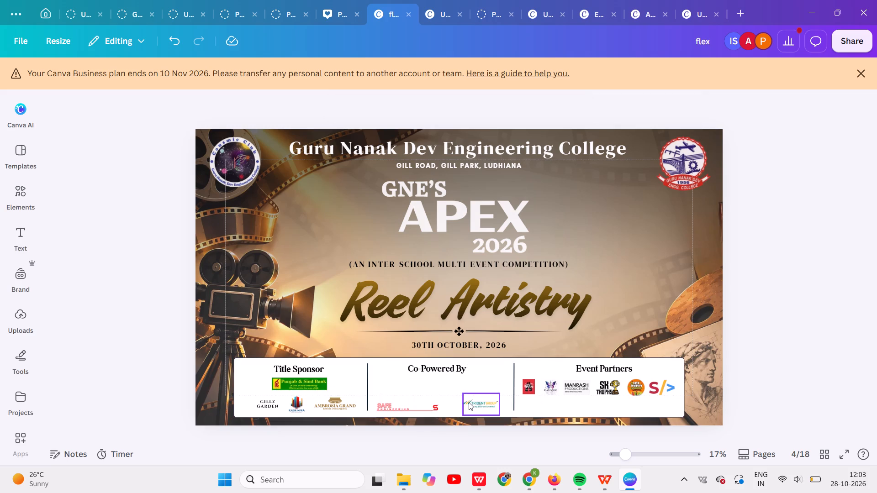
left_click(469, 402, "shift")
left_click(417, 409, "shift")
key("BackSpace")
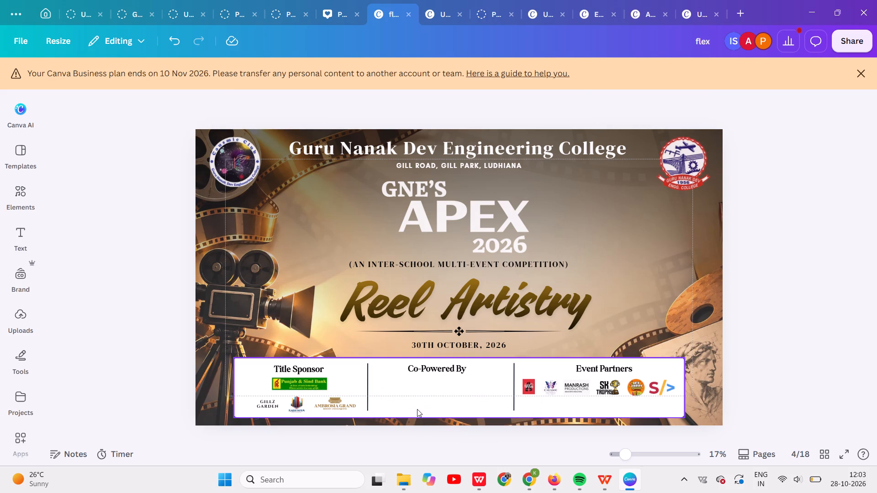
Paste the copied logos on the Reel Artistry banner, scale them down slightly and fit them beneath the Co-Powered By heading.
key("ctrl+v")
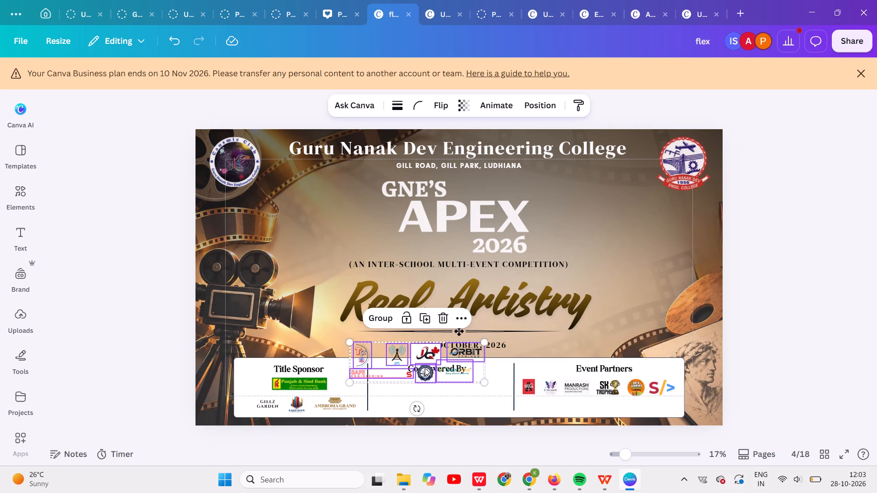
left_click_drag(423, 365, 439, 396)
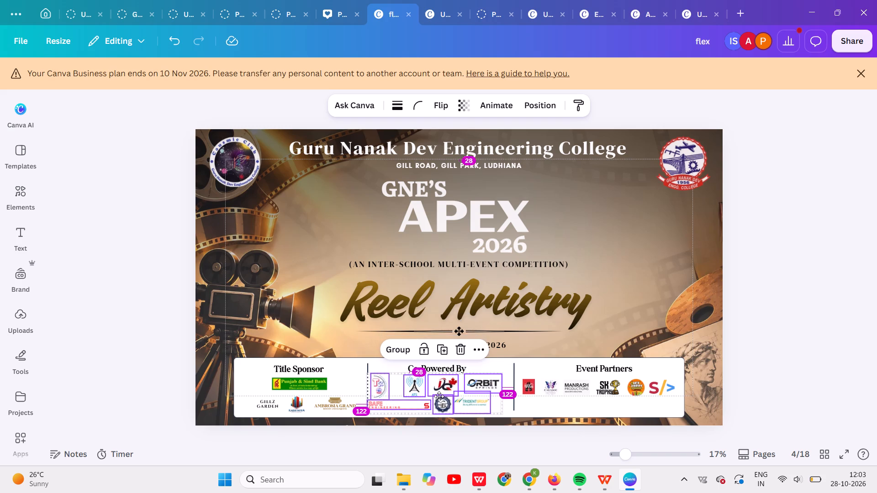
left_click_drag(439, 396, 446, 398)
left_click_drag(512, 415, 502, 410)
left_click_drag(455, 390, 462, 392)
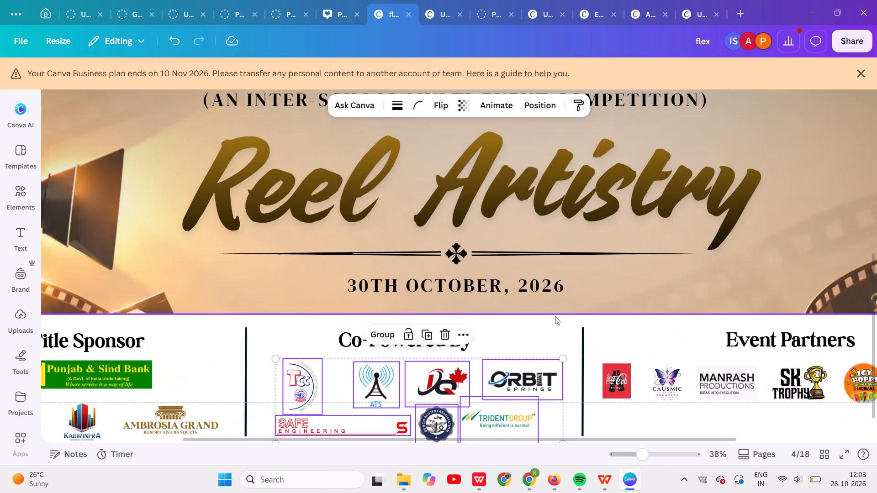
left_click(555, 316)
scroll(555, 316, "down", 1)
left_click(492, 359)
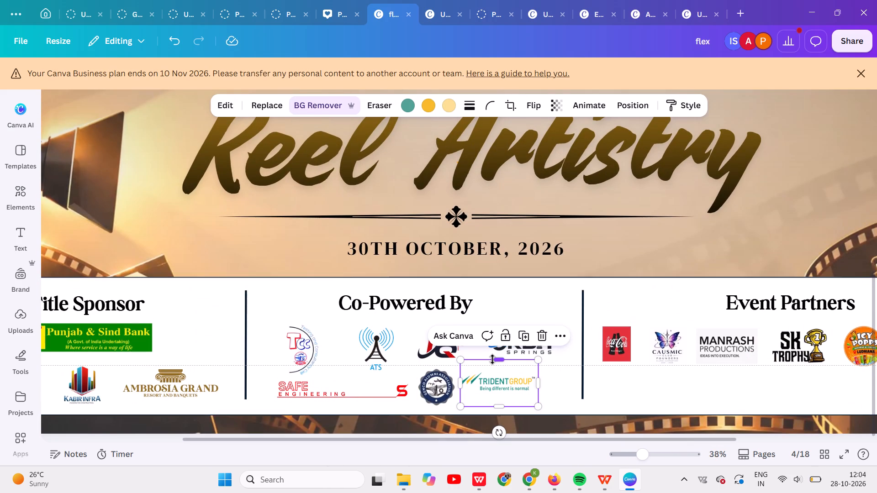
left_click(526, 275)
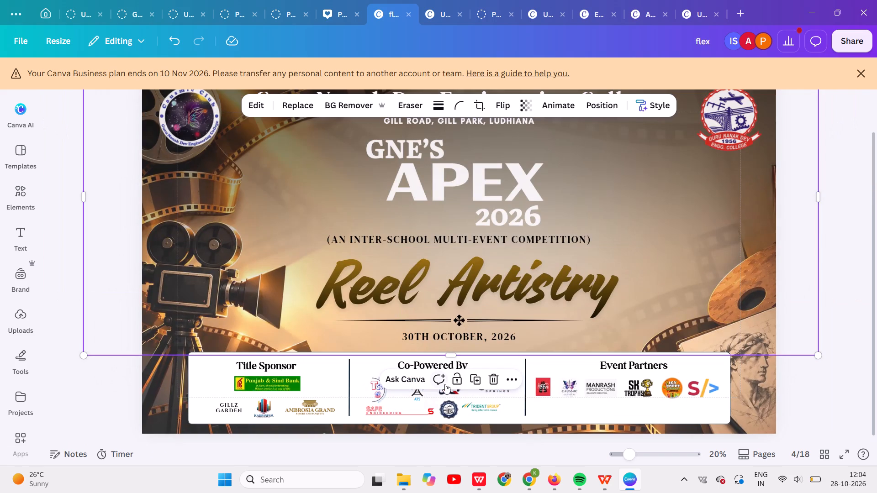
key("Right")
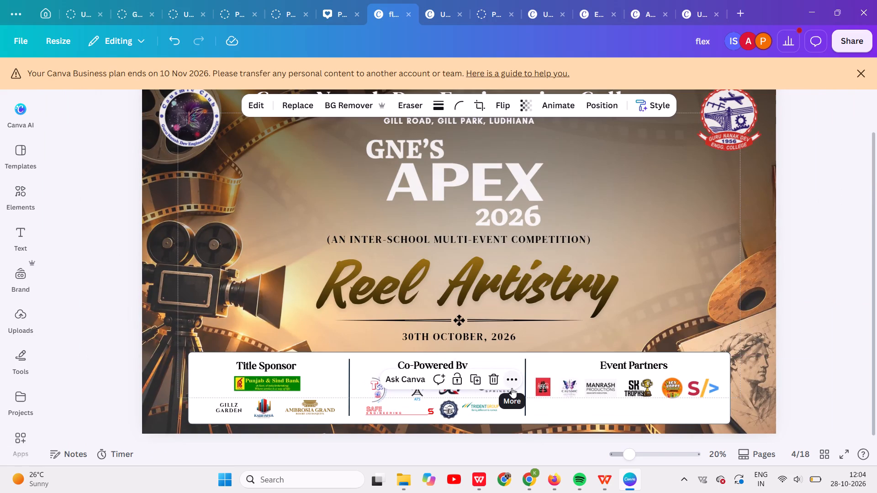
left_click(695, 360)
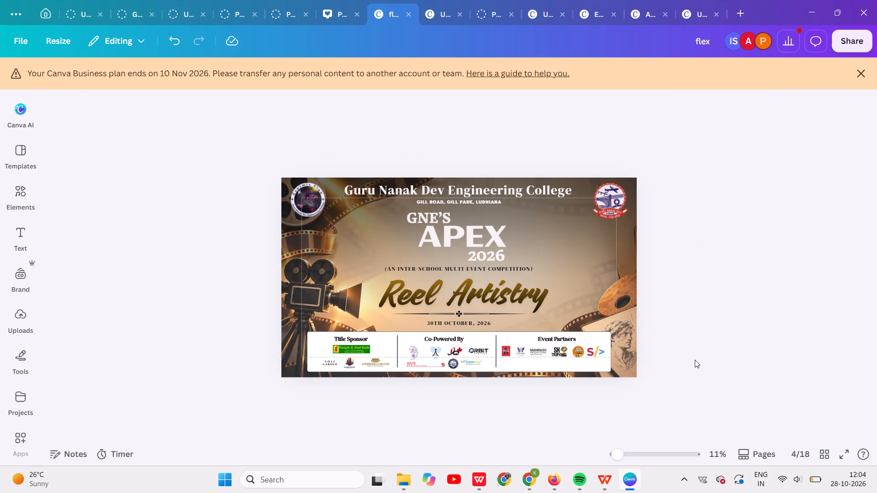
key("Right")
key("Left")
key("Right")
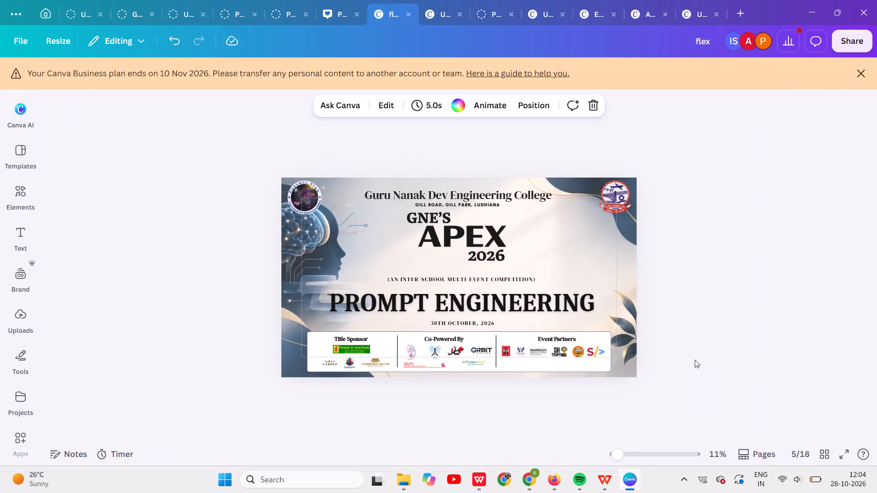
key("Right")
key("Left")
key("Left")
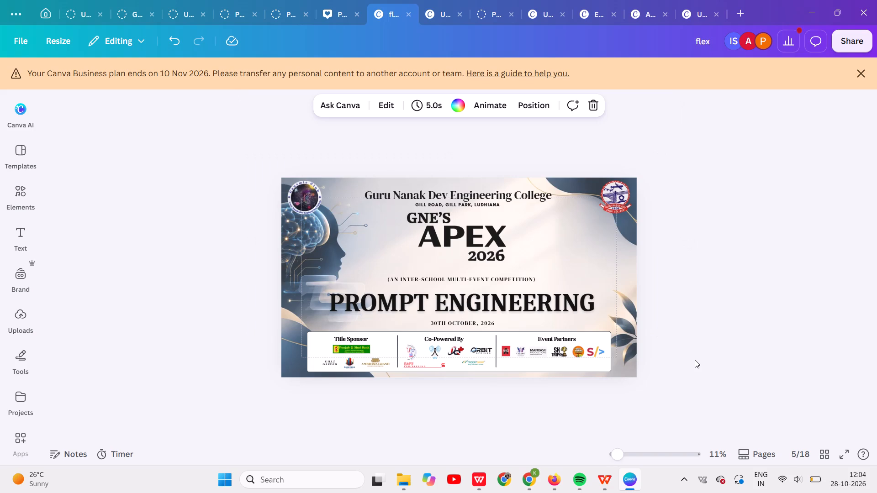
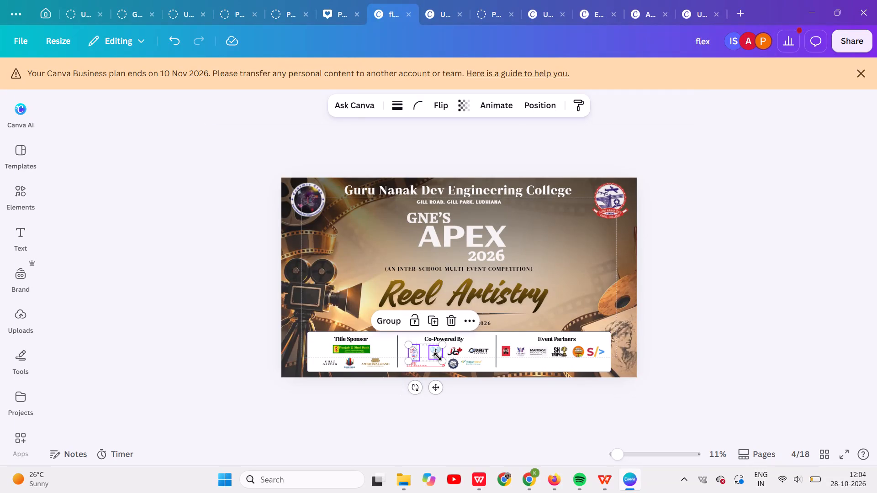
Copy all seven Co-Powered By logos, including the alumni seal, from the Reel Artistry banner on page 4.
left_click(459, 355, "shift")
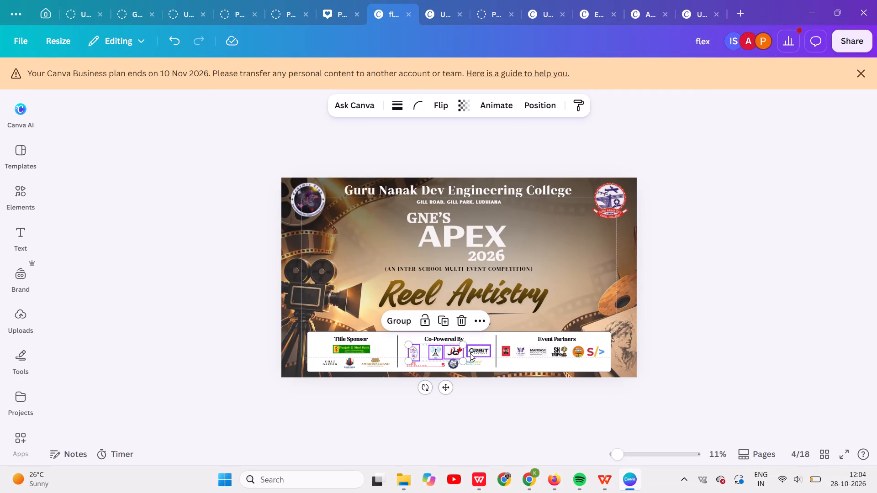
left_click(472, 353, "shift")
left_click(472, 362, "shift")
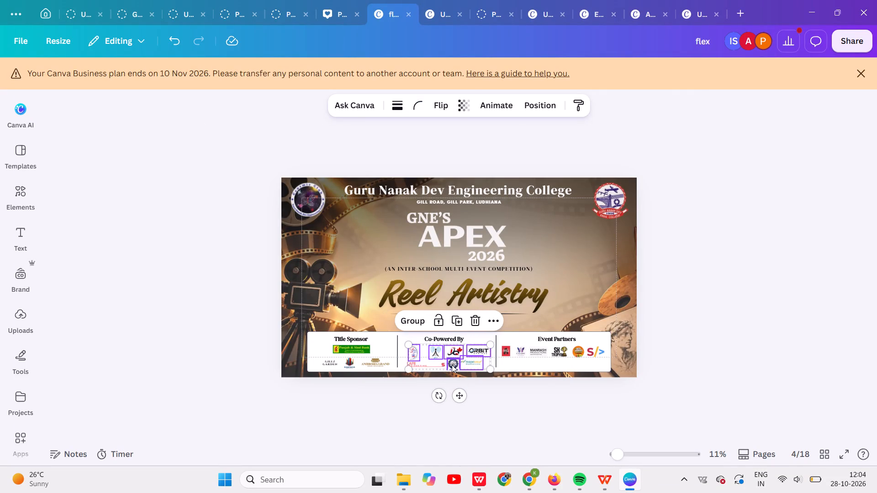
left_click(452, 365, "shift")
left_click(419, 365, "shift")
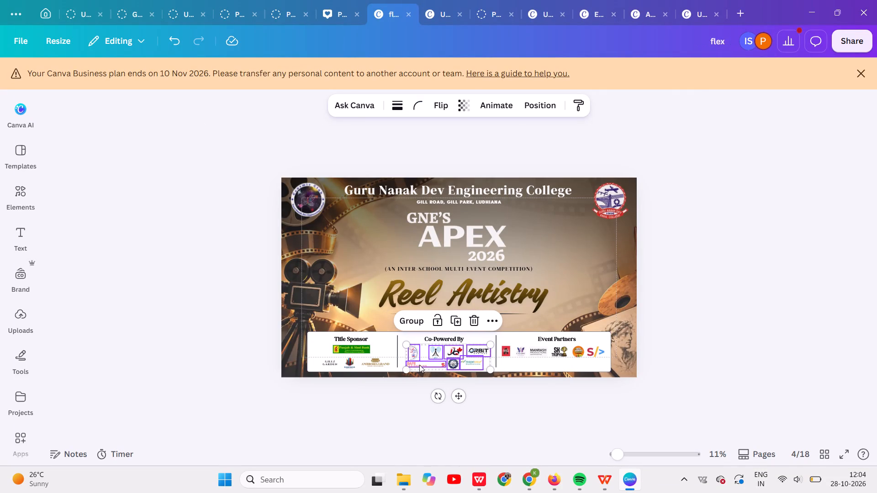
key("ctrl+c")
key("Right")
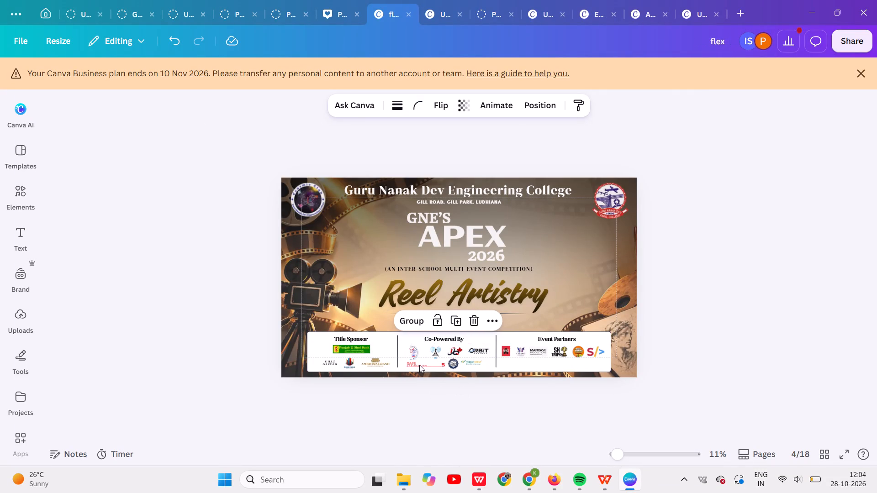
key("Right")
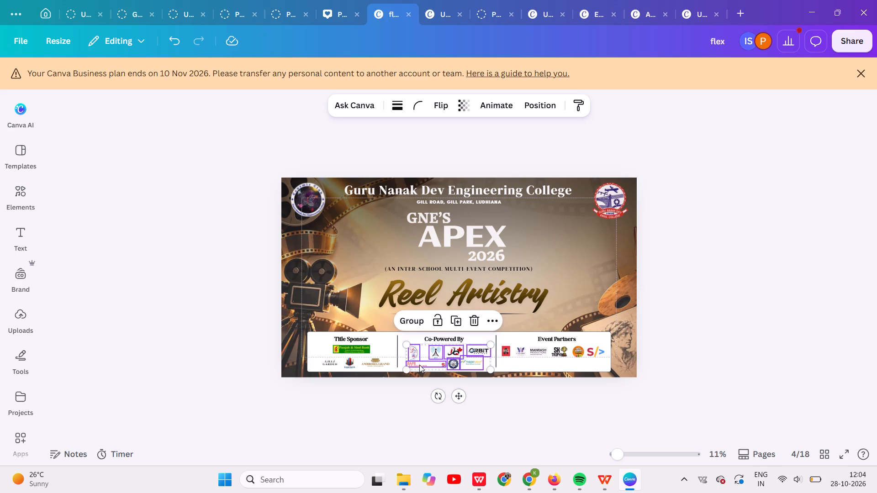
key("Left")
left_click(646, 323)
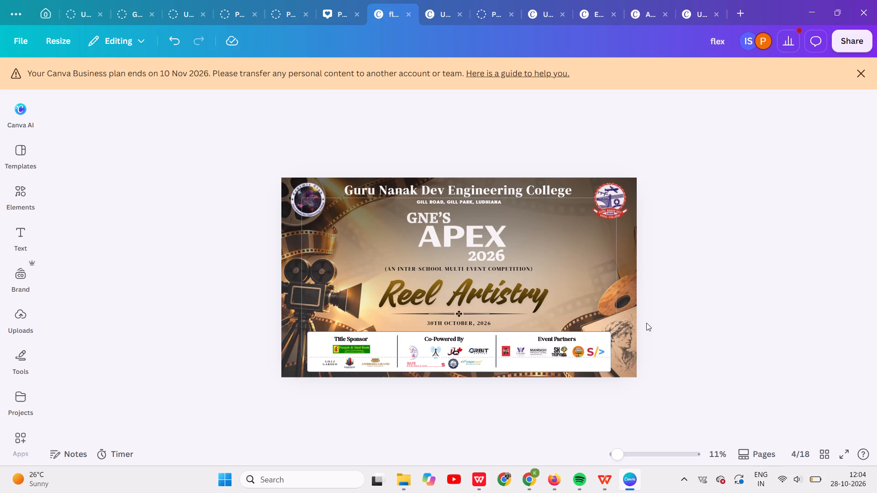
Ungroup the sponsor strip on the Prompt Engineering banner on page 5.
key("Right")
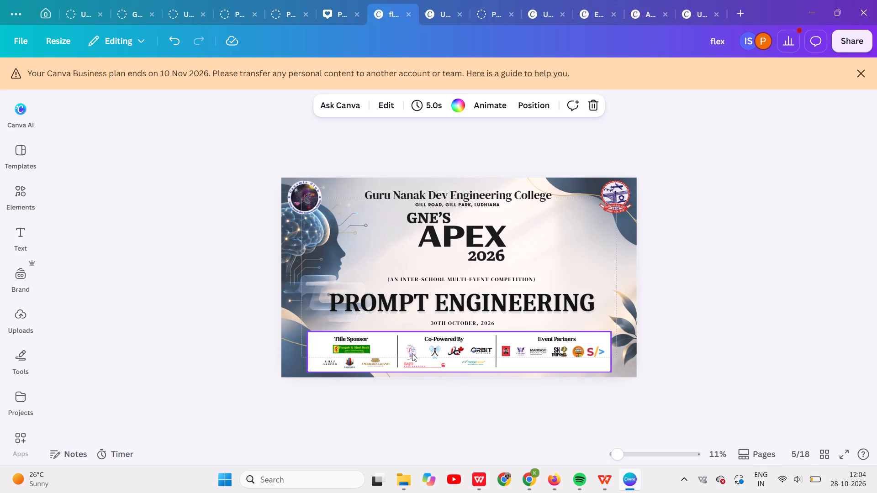
left_click(413, 353)
left_click(408, 299)
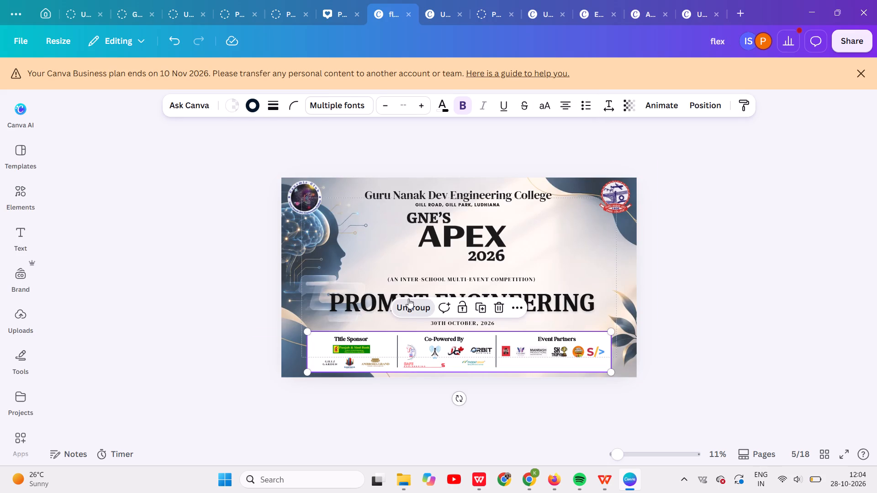
left_click(354, 309)
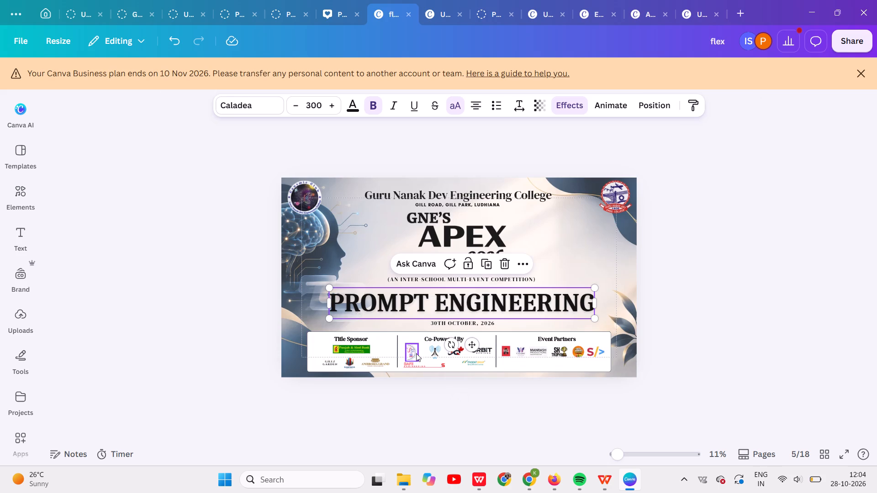
Delete all six existing logos under Co-Powered By on the Prompt Engineering banner, keeping the heading.
left_click(416, 353)
left_click(435, 354, "shift")
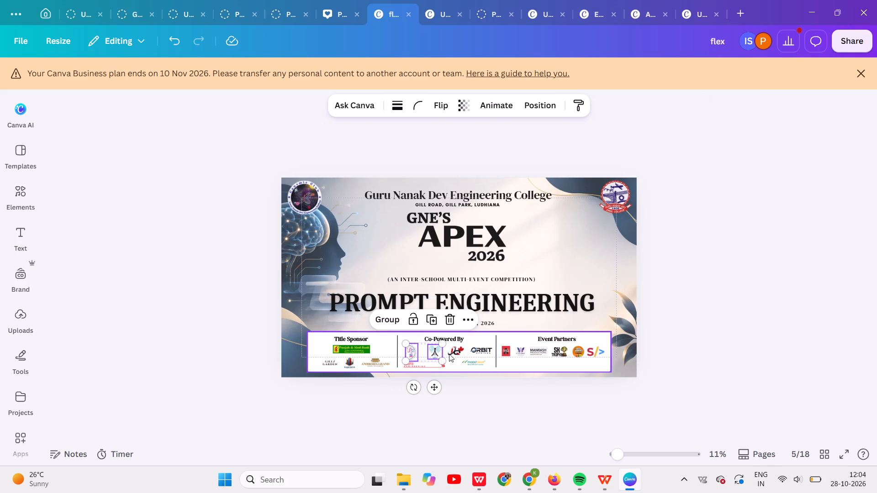
left_click(451, 353, "shift")
left_click(477, 351, "shift")
left_click(476, 365, "shift")
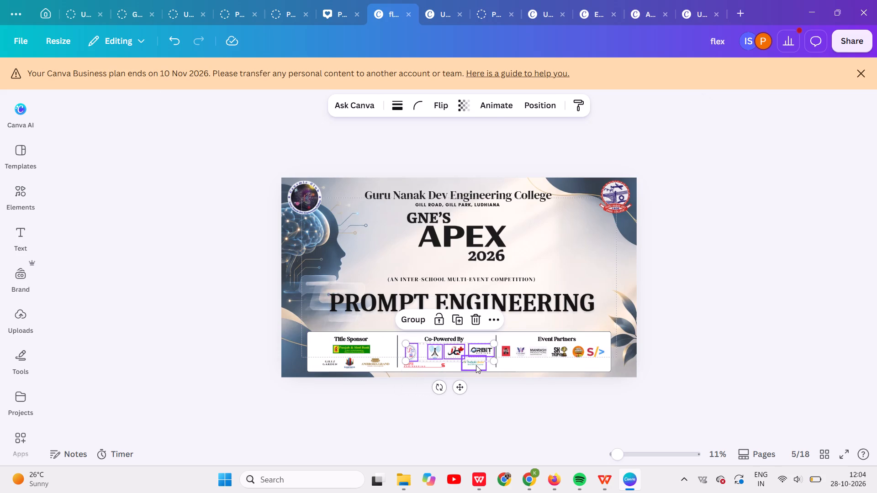
left_click(429, 365, "shift")
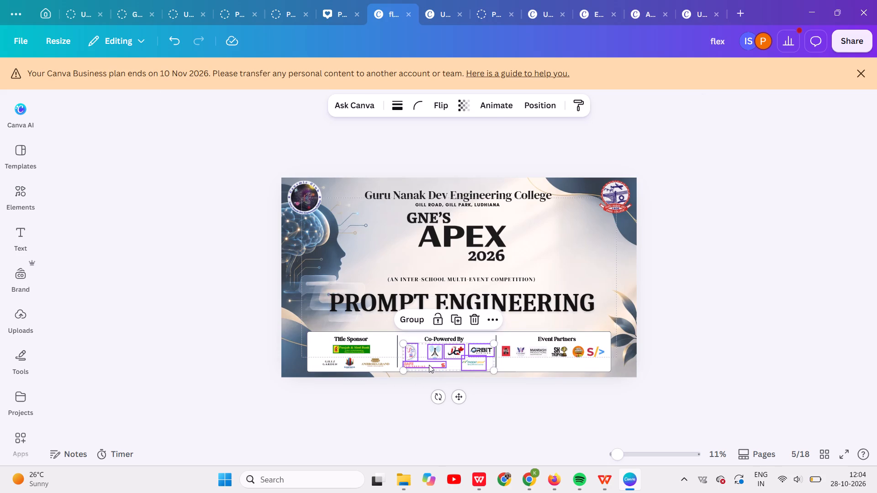
key("BackSpace")
Paste the copied logos on the Prompt Engineering banner and nudge them slightly upward beneath the Co-Powered By heading.
key("ctrl+v")
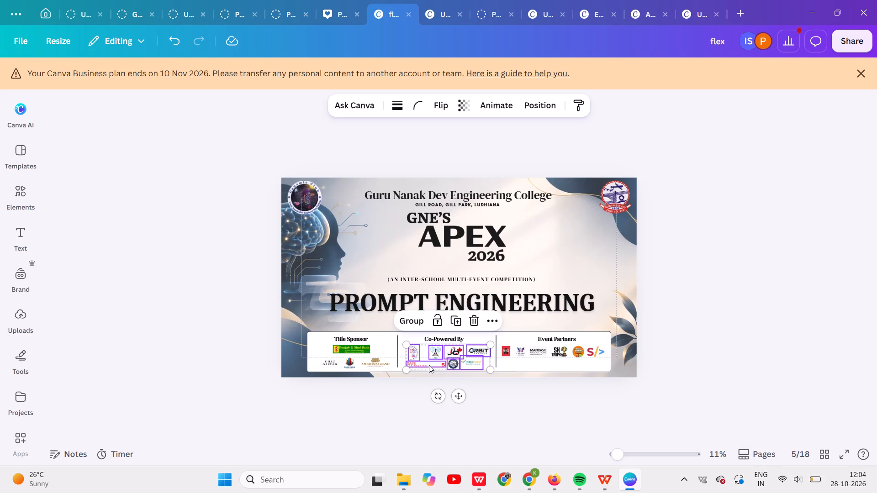
left_click(440, 354)
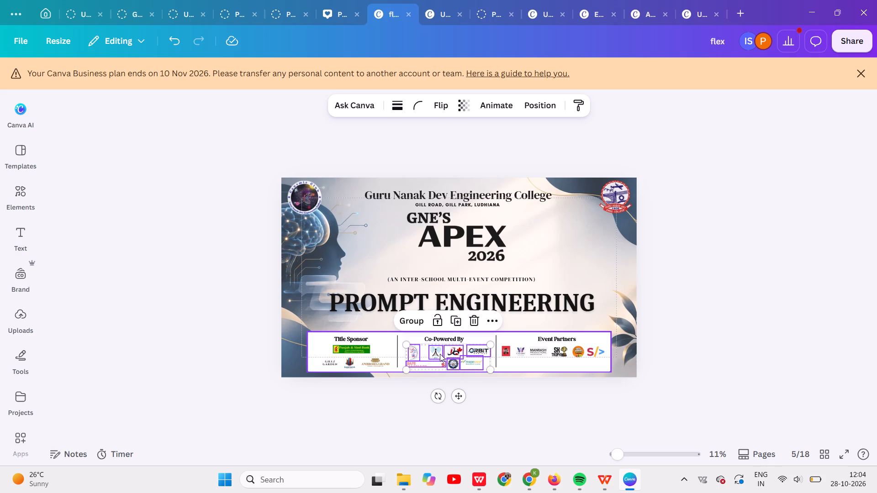
key("Up")
key("Up")
key("Up")
key("Down")
key("Down")
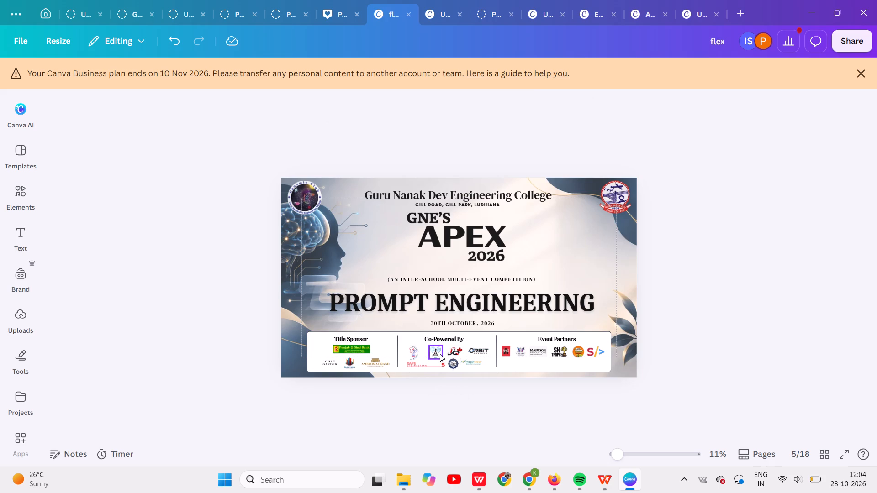
key("Up")
left_click(725, 349)
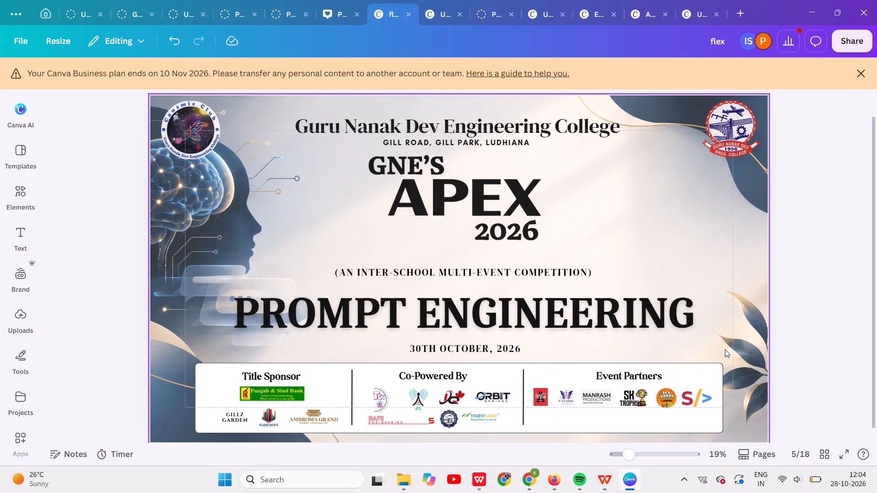
scroll(725, 349, "left", 1)
left_click(851, 348)
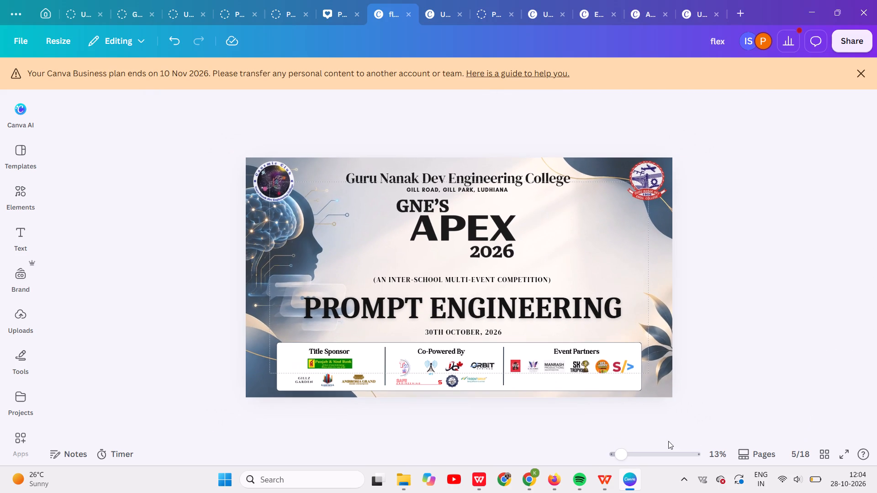
left_click(709, 409)
Copy only the Genco Alumni Association seal from the Prompt Engineering banner, leaving the original in place.
key("Right")
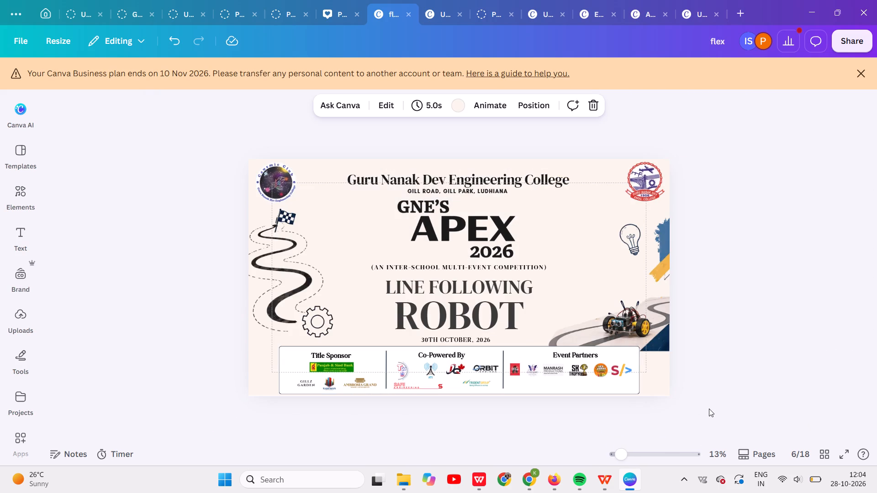
key("Left")
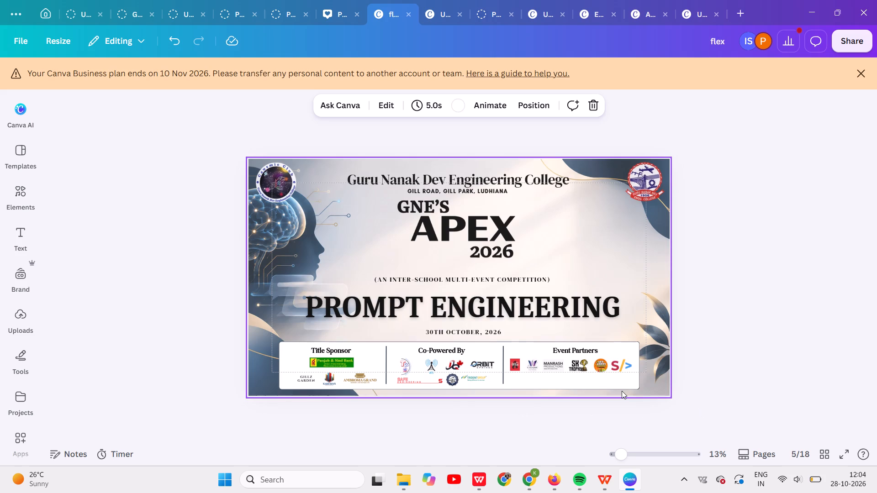
left_click(456, 378)
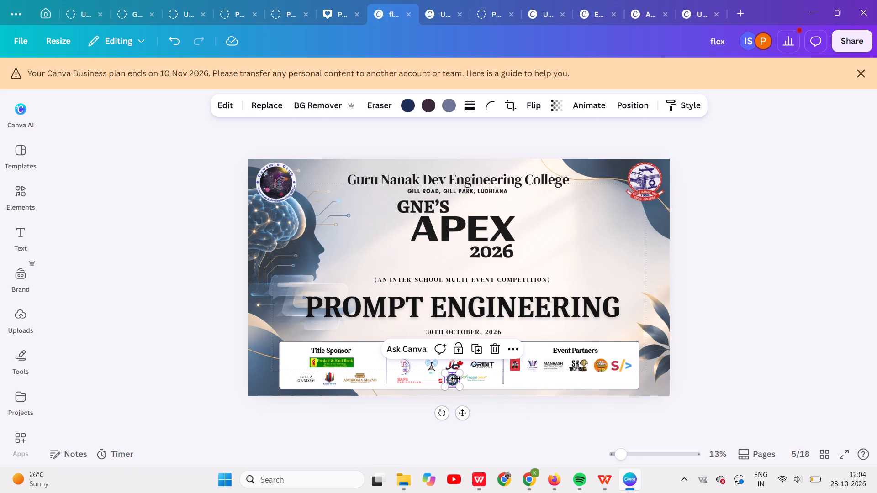
key("ctrl+x")
key("ctrl+c")
key("ctrl+z")
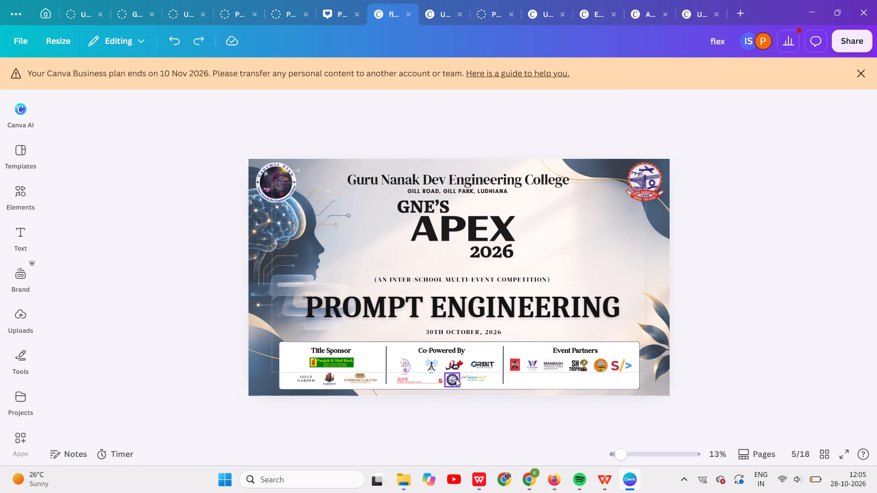
key("ctrl+c")
Inspect the alumni seal and the arrangement of the Co-Powered By logos on the Line Following Robot banner on page 6.
key("Right")
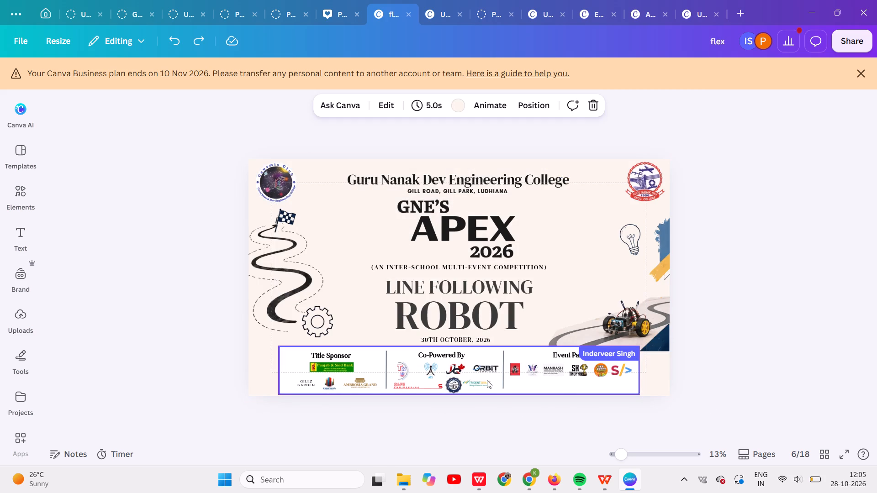
left_click(451, 383)
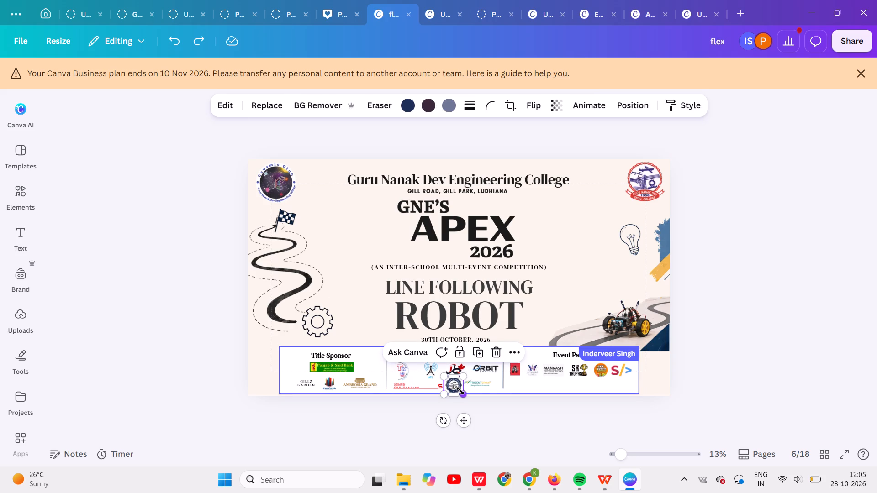
left_click(460, 391)
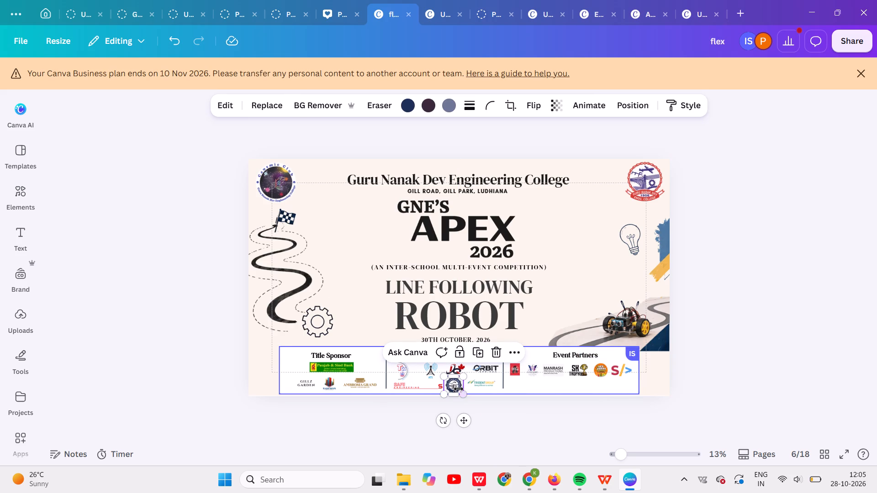
left_click(483, 383)
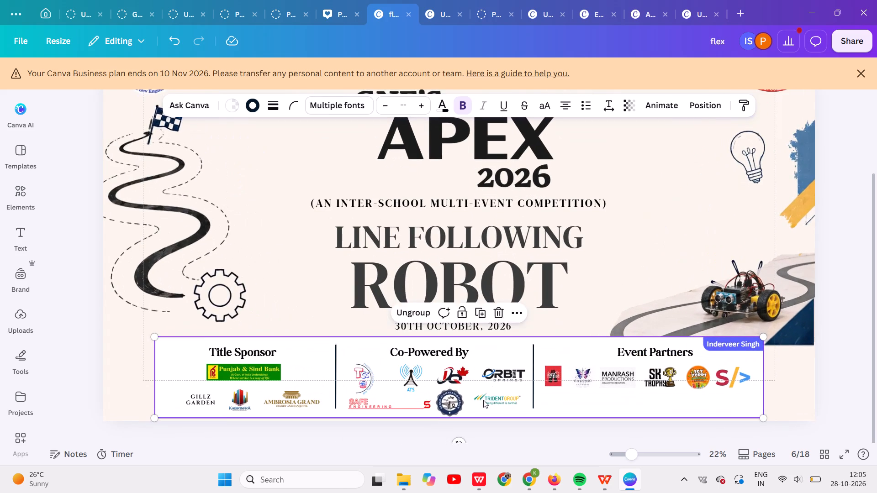
left_click(408, 418)
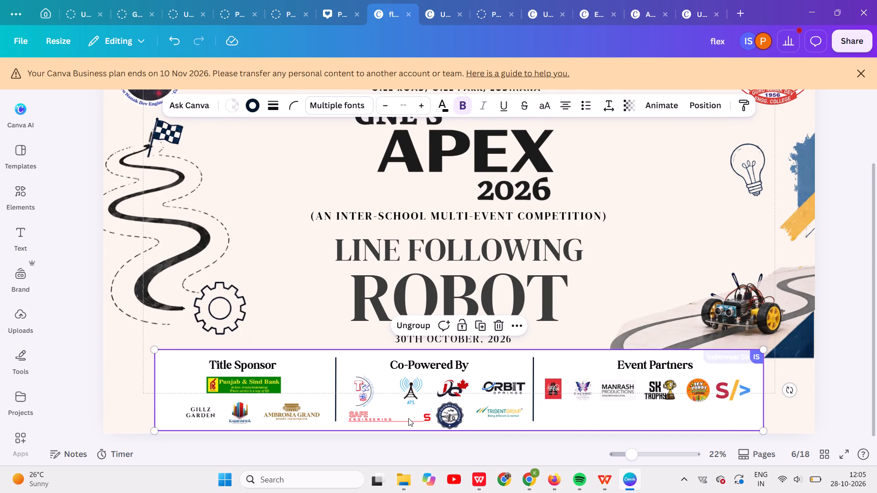
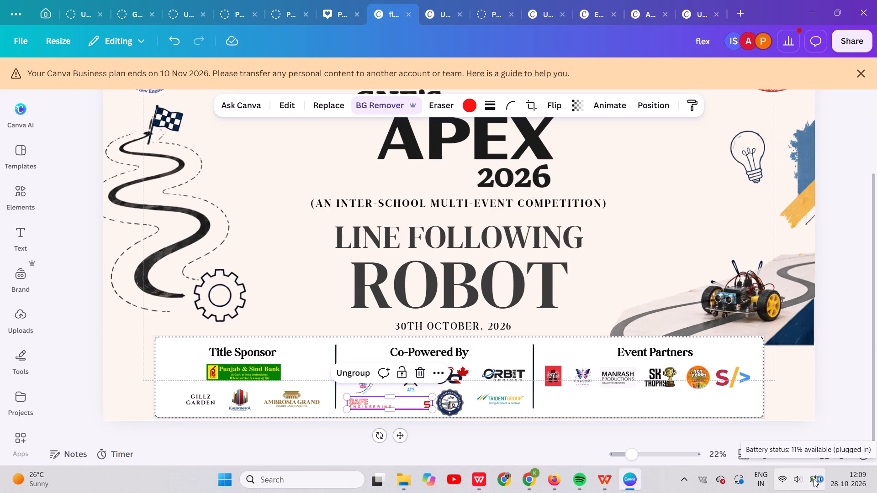
type("antigravity")
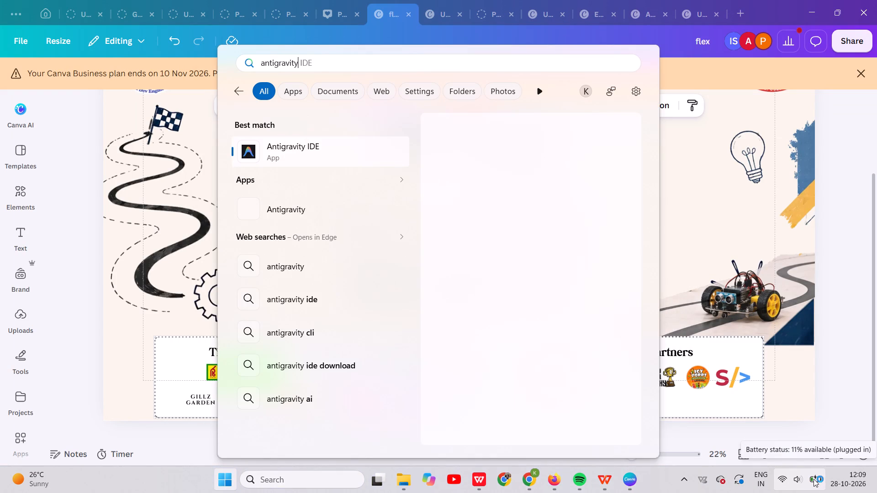